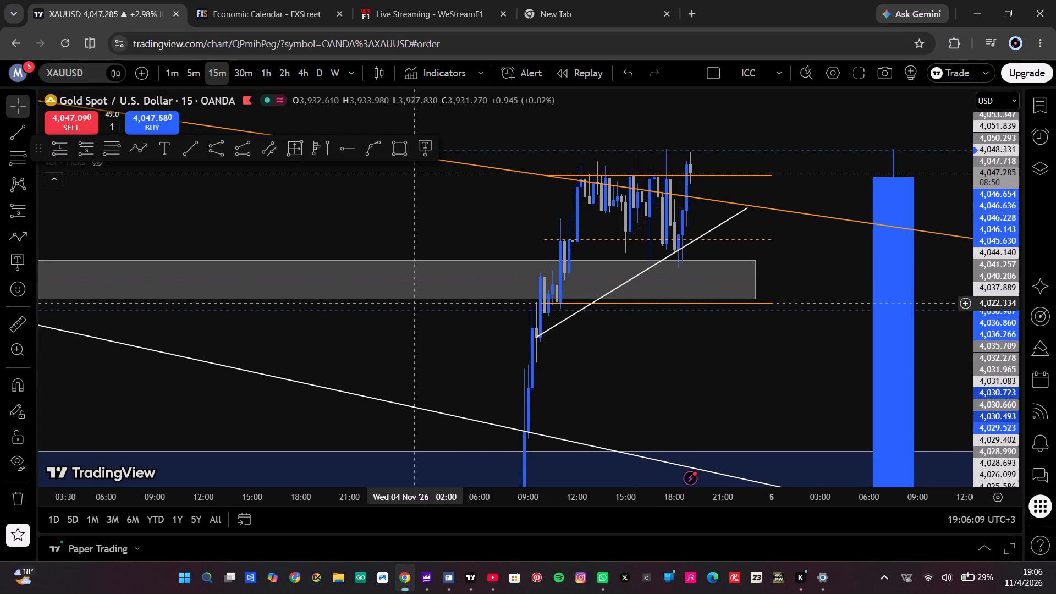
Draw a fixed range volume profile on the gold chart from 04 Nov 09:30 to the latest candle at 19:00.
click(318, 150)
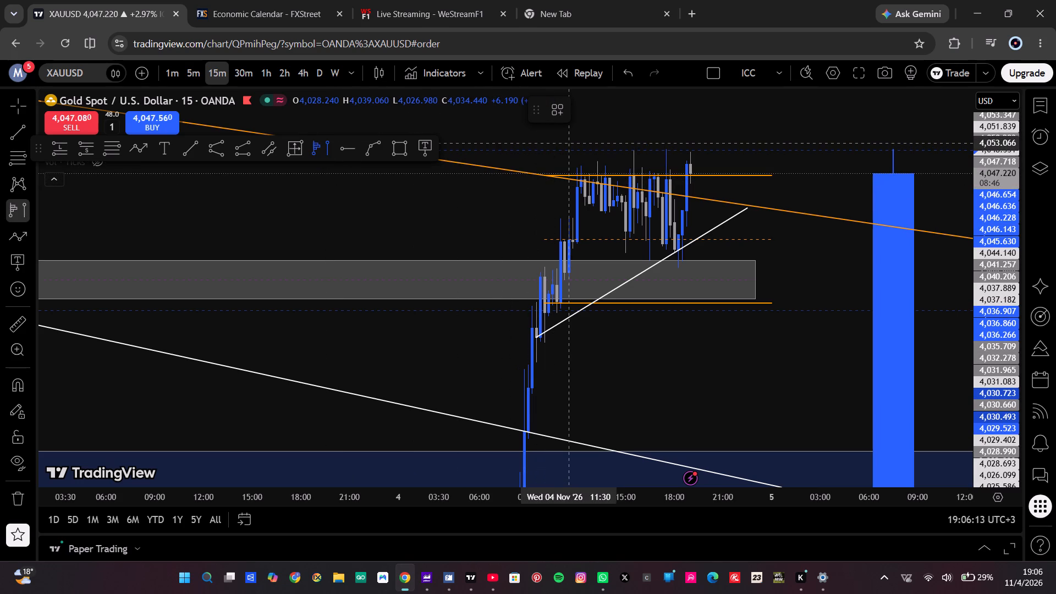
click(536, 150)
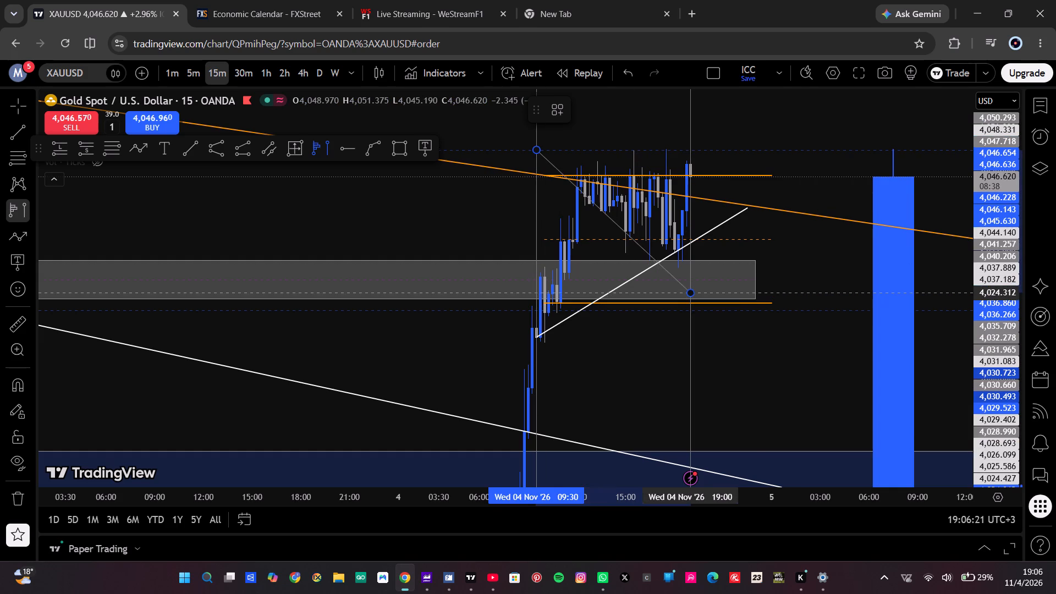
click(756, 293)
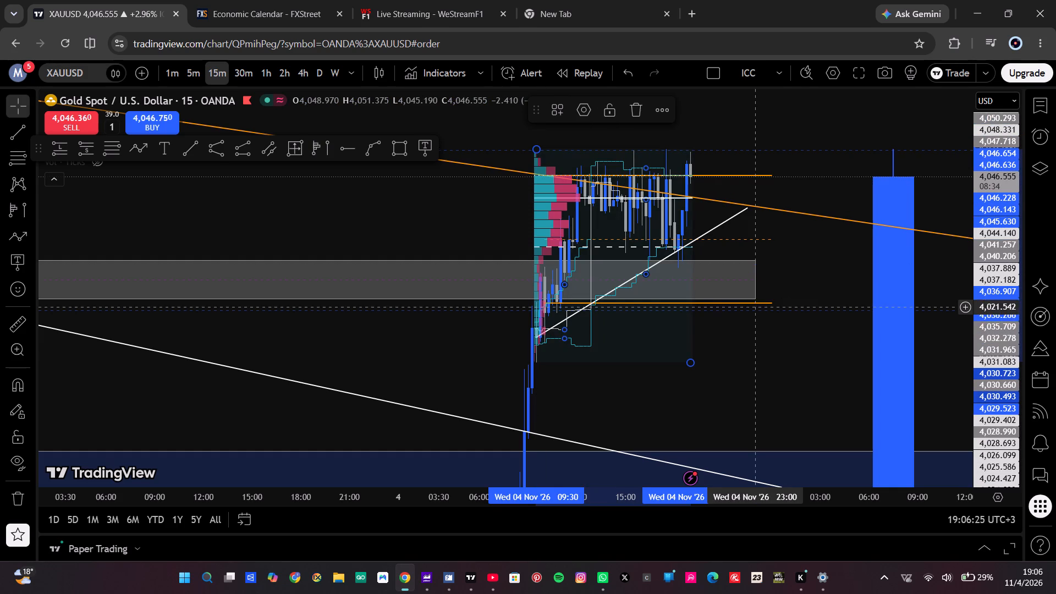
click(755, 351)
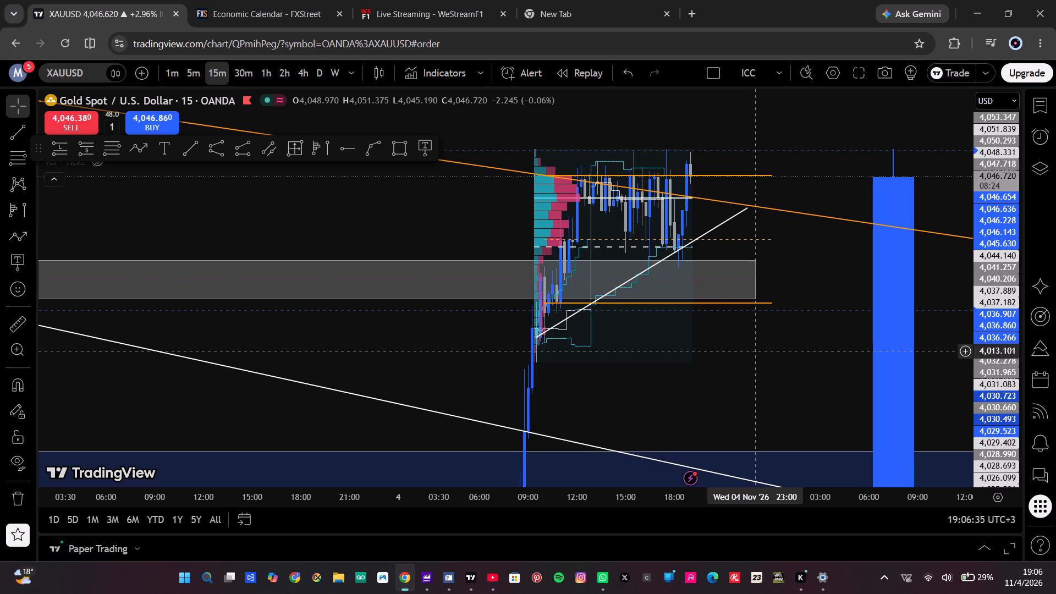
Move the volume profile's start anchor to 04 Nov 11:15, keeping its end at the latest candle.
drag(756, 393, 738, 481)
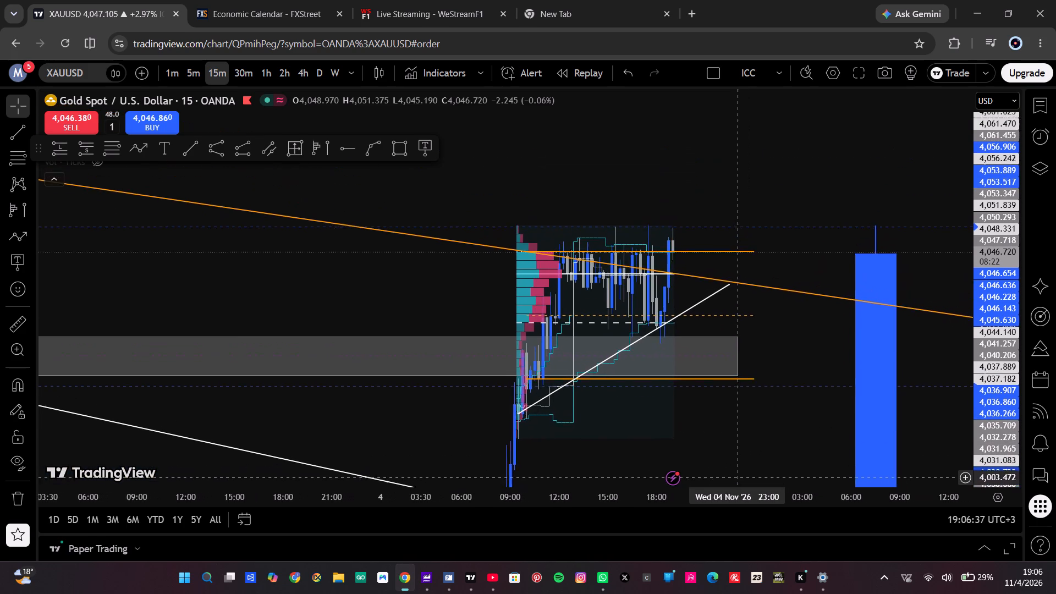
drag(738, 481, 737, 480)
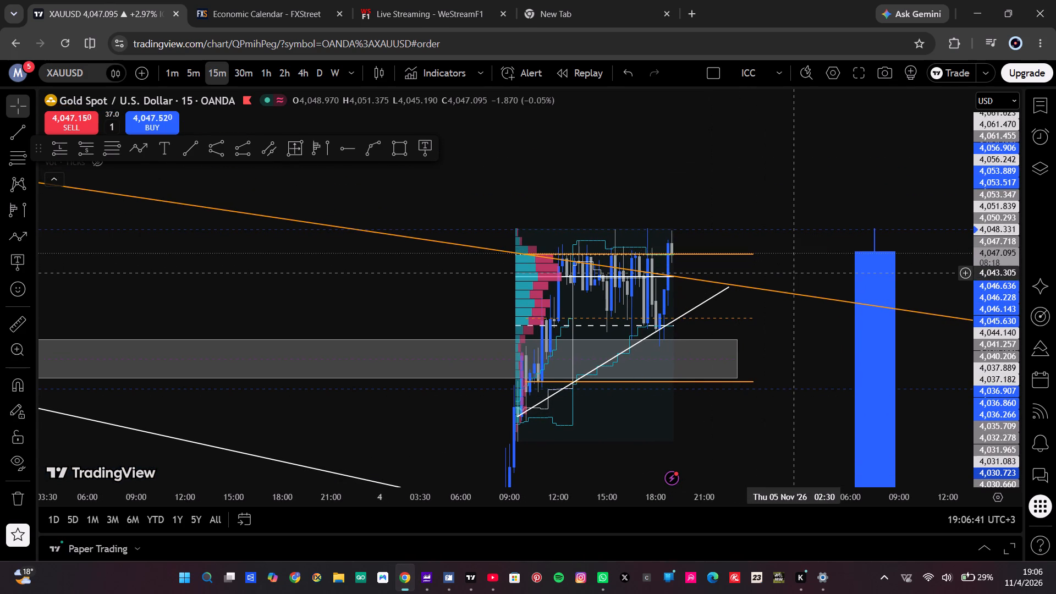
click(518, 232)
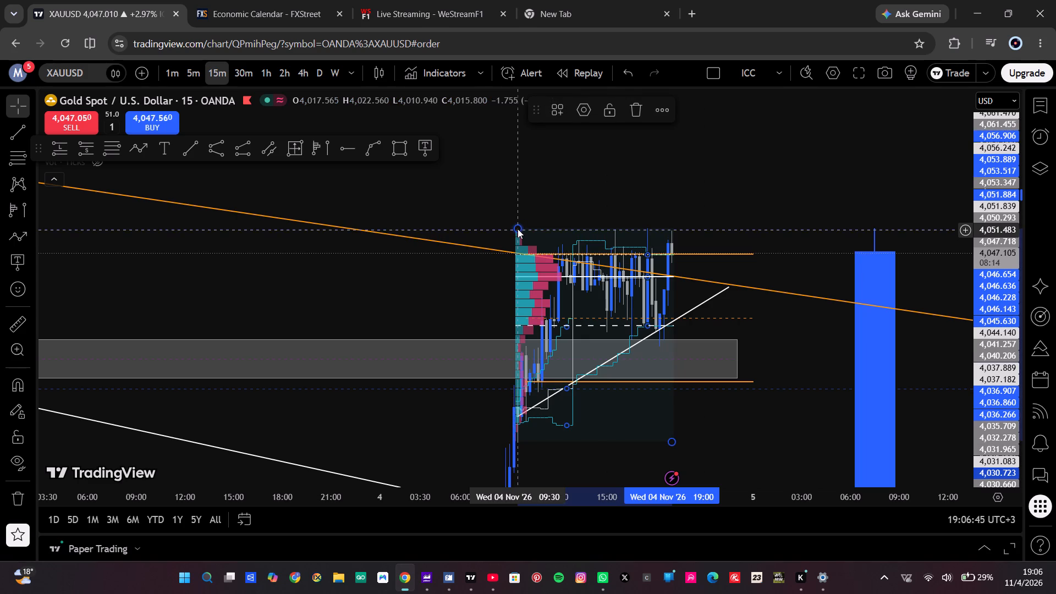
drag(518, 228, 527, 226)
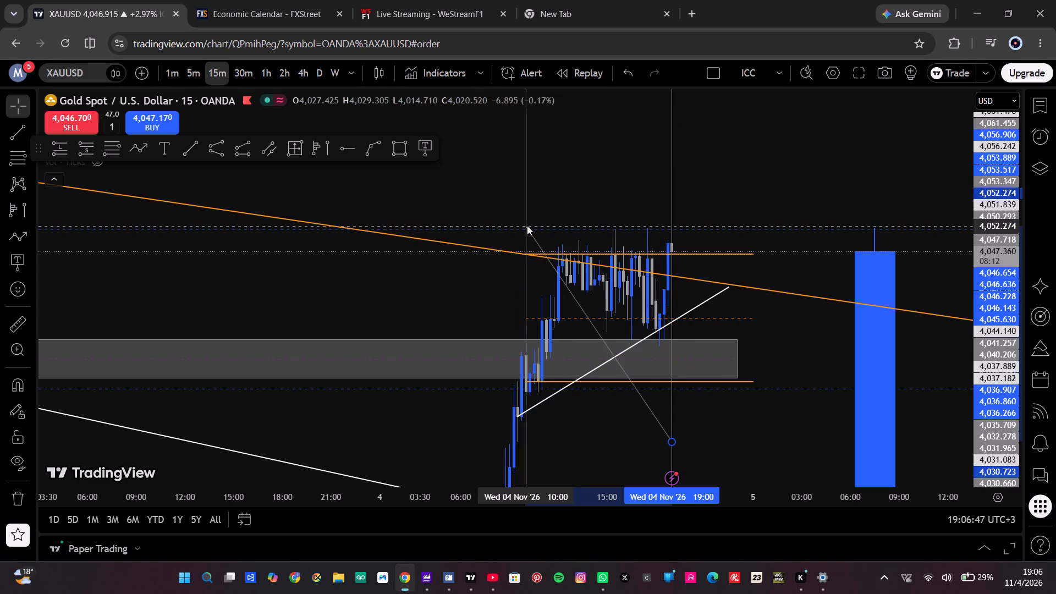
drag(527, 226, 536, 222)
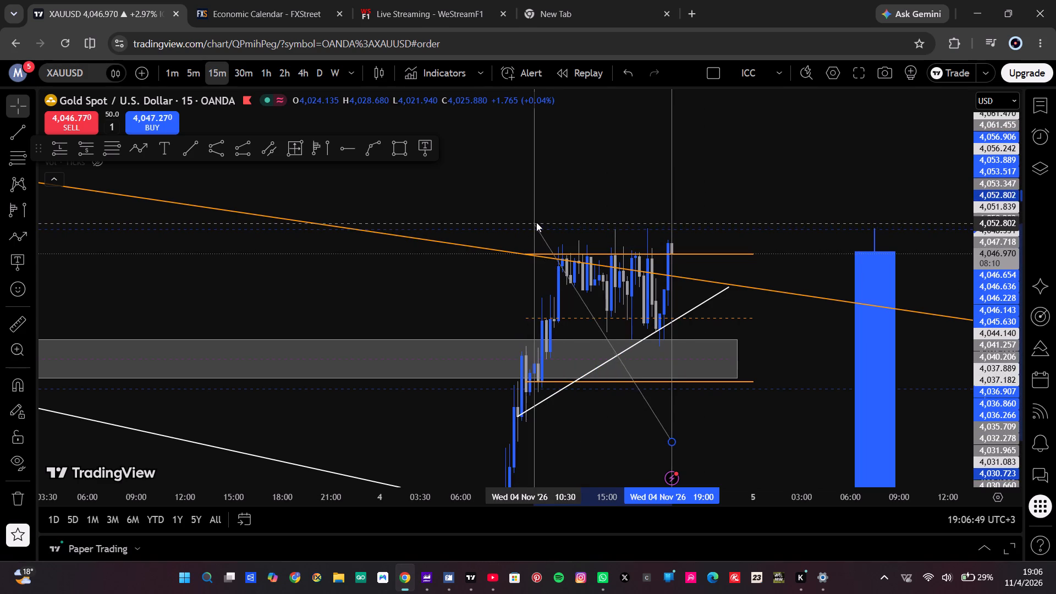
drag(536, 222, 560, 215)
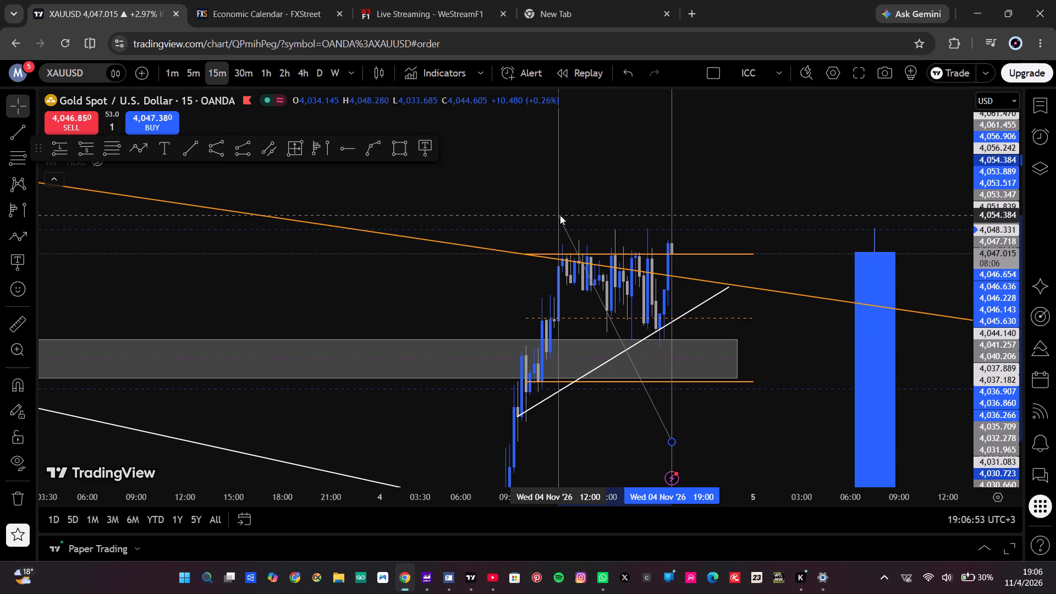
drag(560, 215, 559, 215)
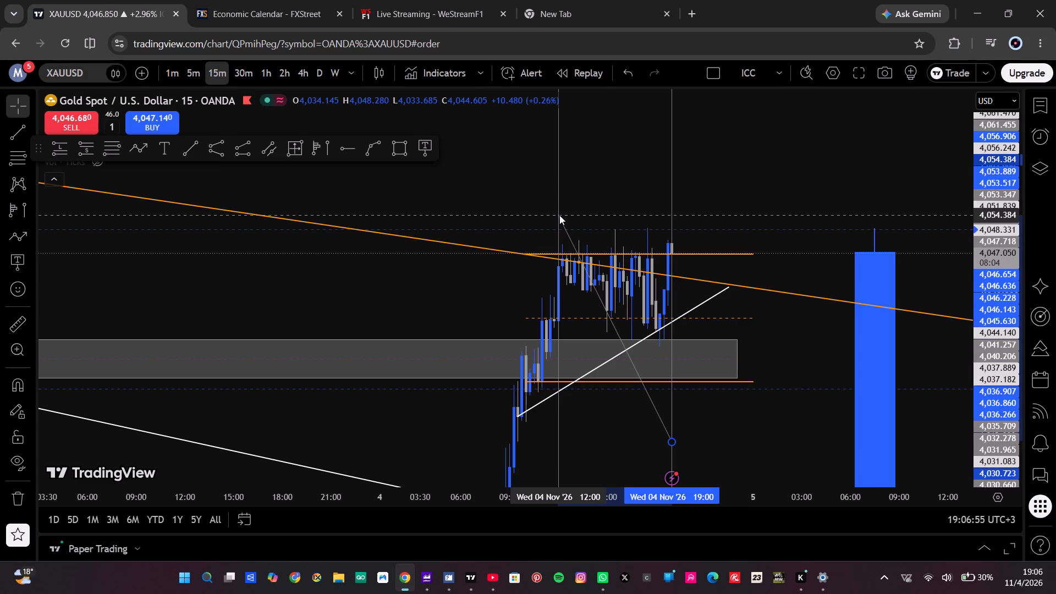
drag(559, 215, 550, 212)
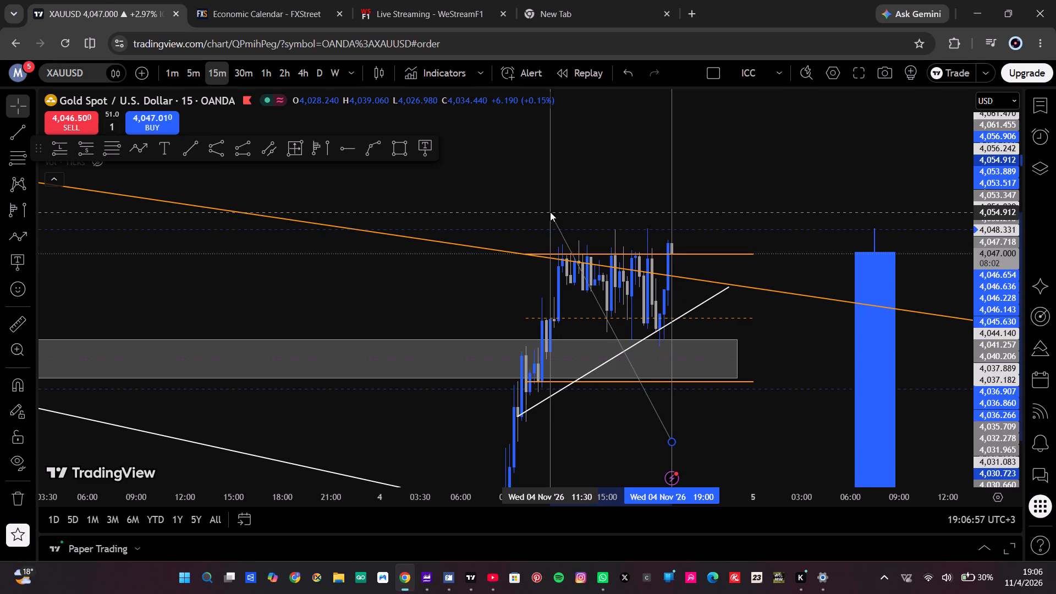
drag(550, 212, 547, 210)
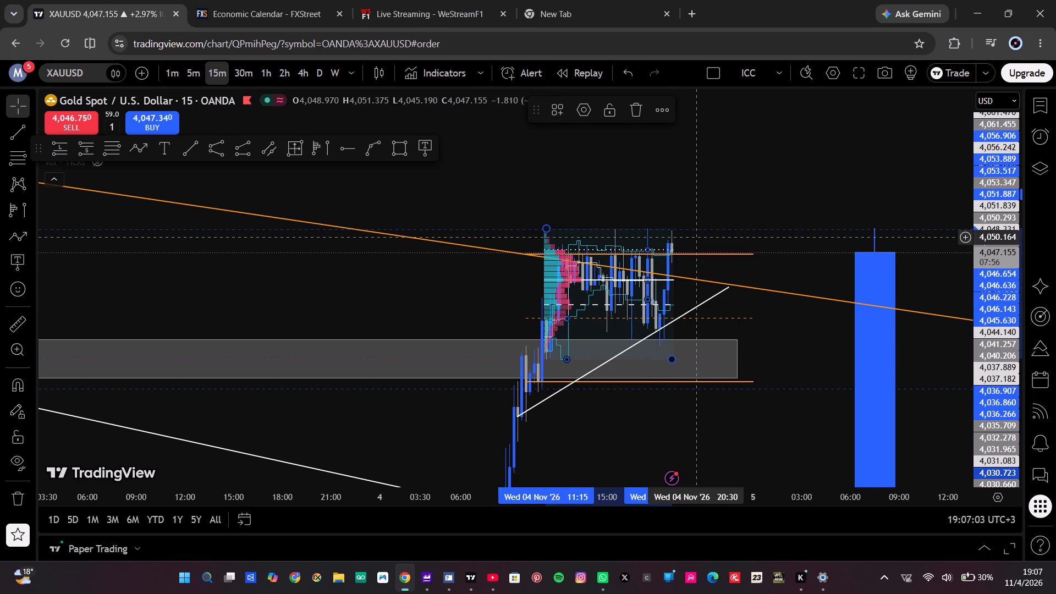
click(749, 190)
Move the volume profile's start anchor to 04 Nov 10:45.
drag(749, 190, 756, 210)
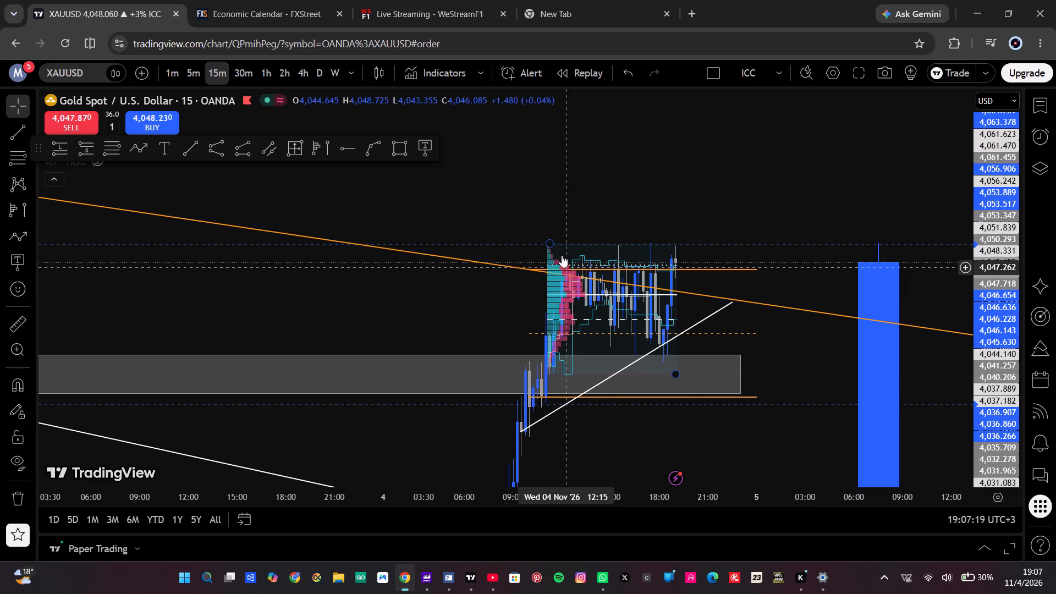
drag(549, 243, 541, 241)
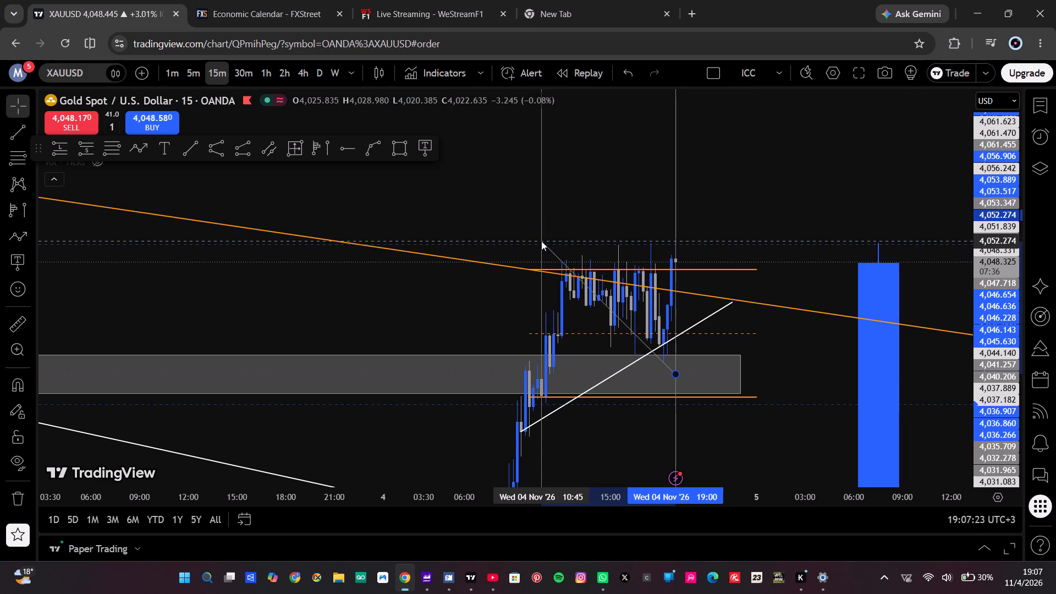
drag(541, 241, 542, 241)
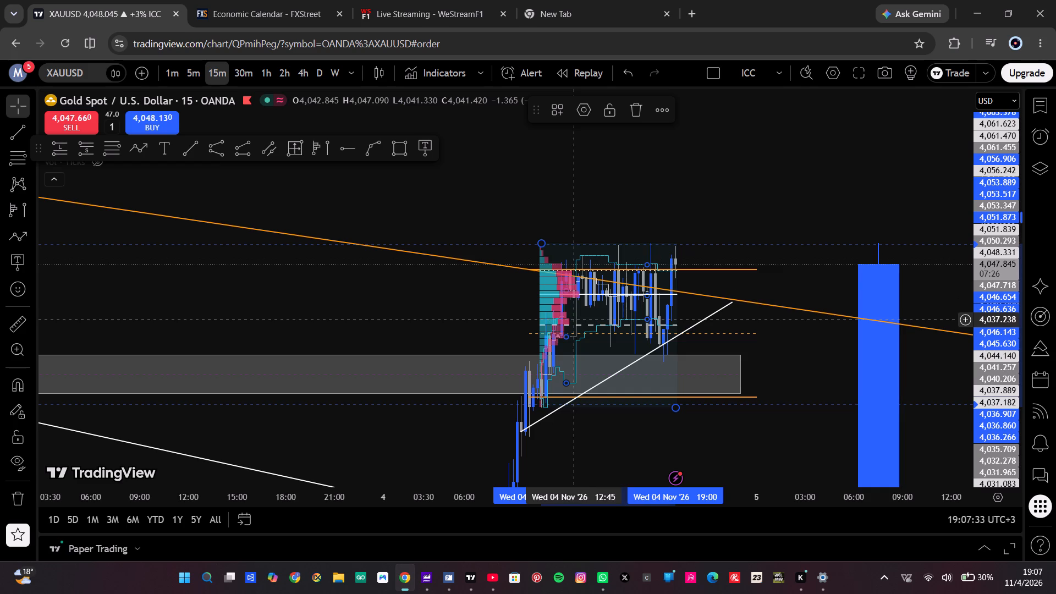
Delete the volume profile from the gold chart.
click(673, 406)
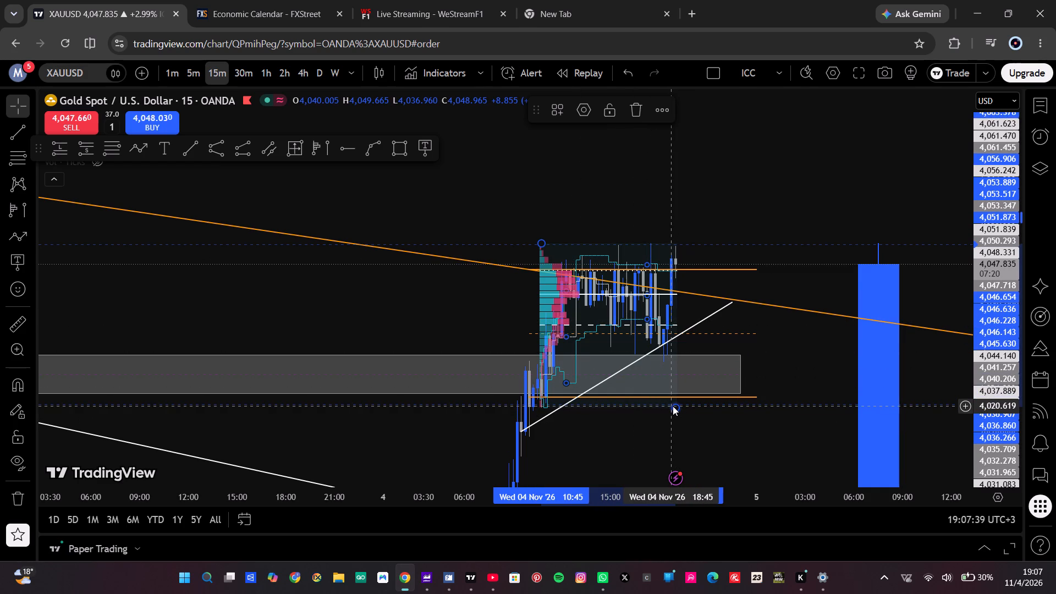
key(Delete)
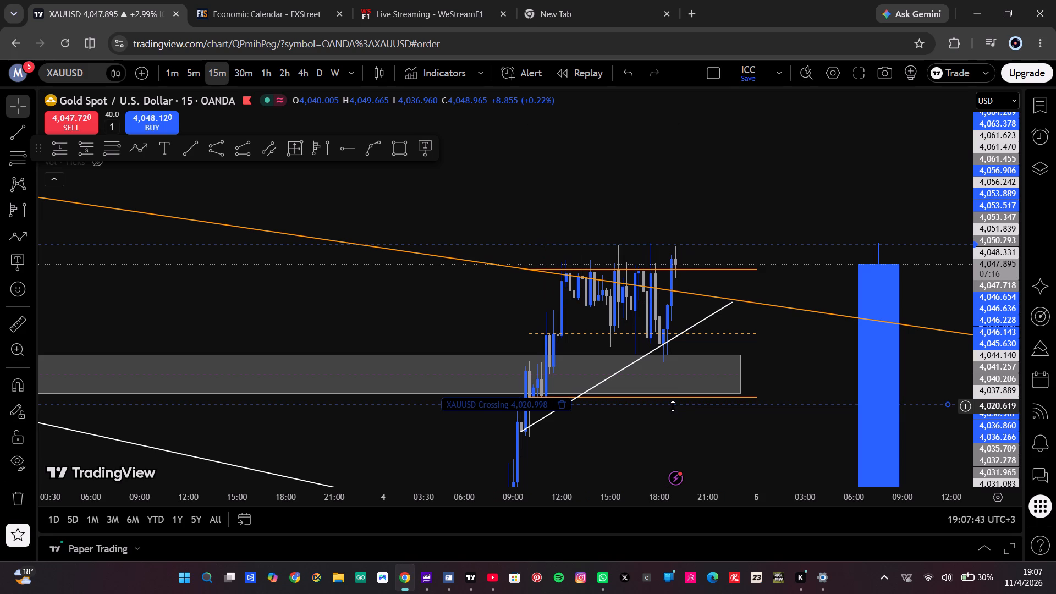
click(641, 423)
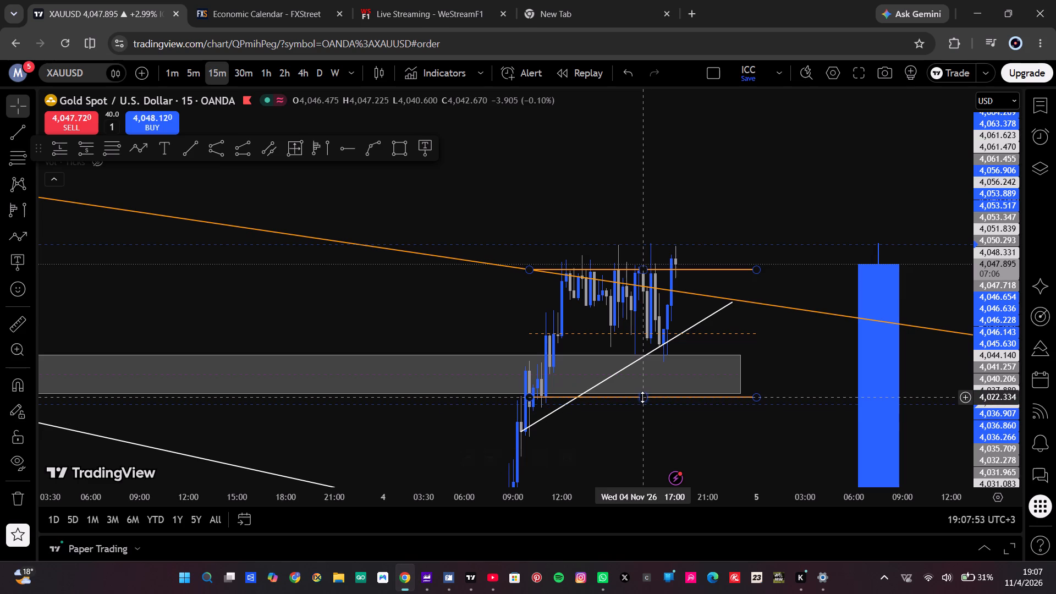
Raise the lower line of the orange parallel channel to about 4,032.36, near the recent consolidation lows.
drag(642, 397, 645, 343)
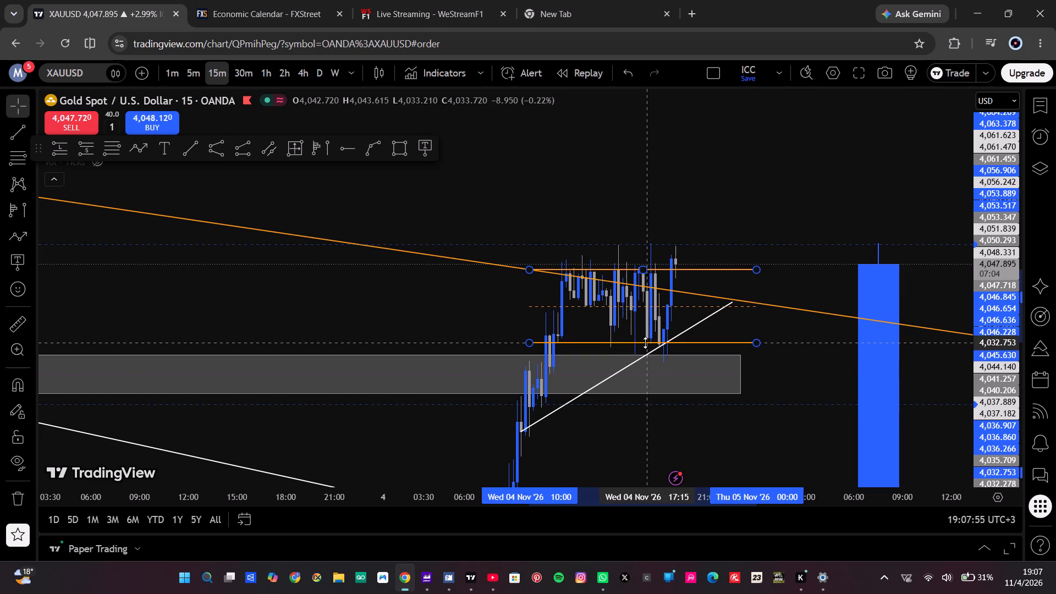
drag(645, 343, 643, 345)
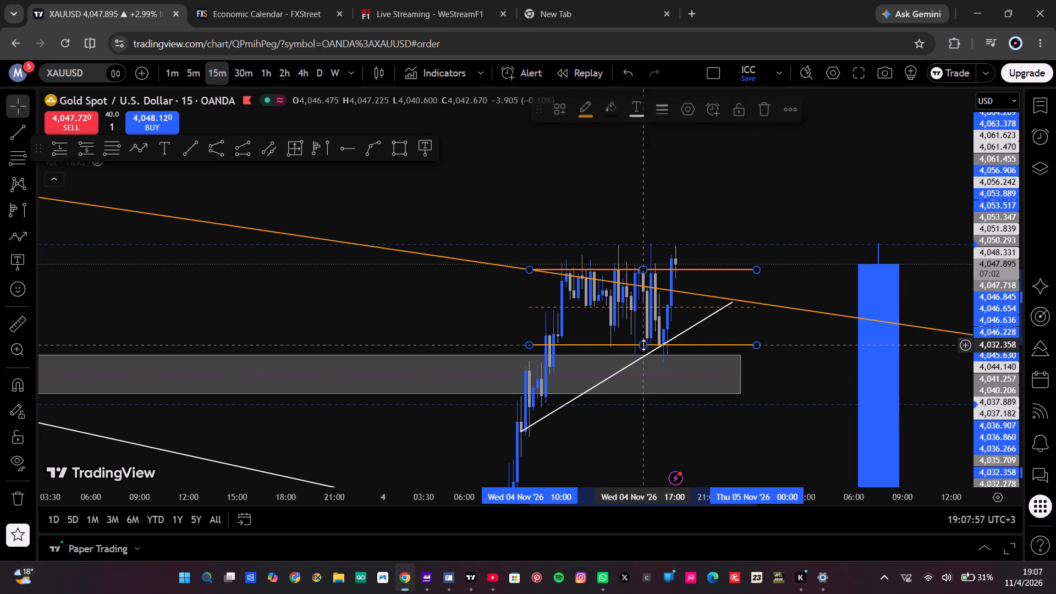
click(769, 323)
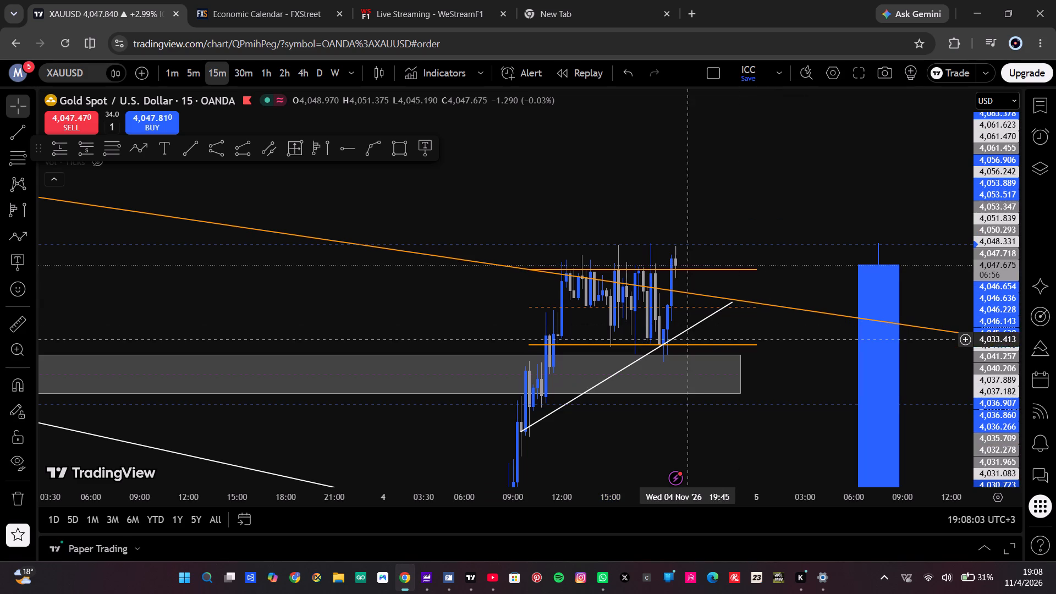
Shorten the orange parallel channel so that it starts at 04 Nov 12:00.
drag(529, 346, 560, 344)
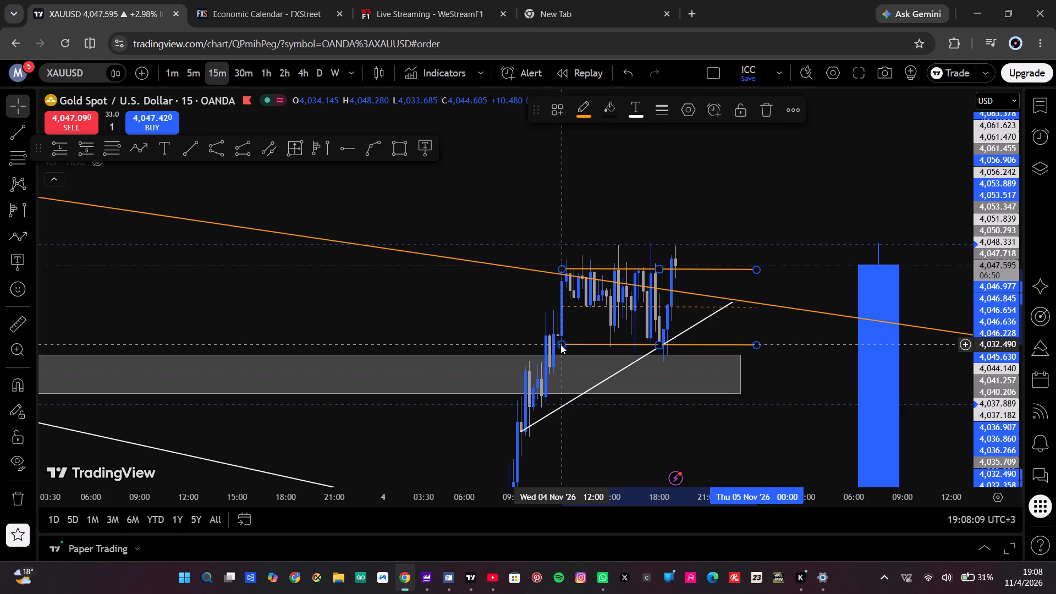
click(831, 266)
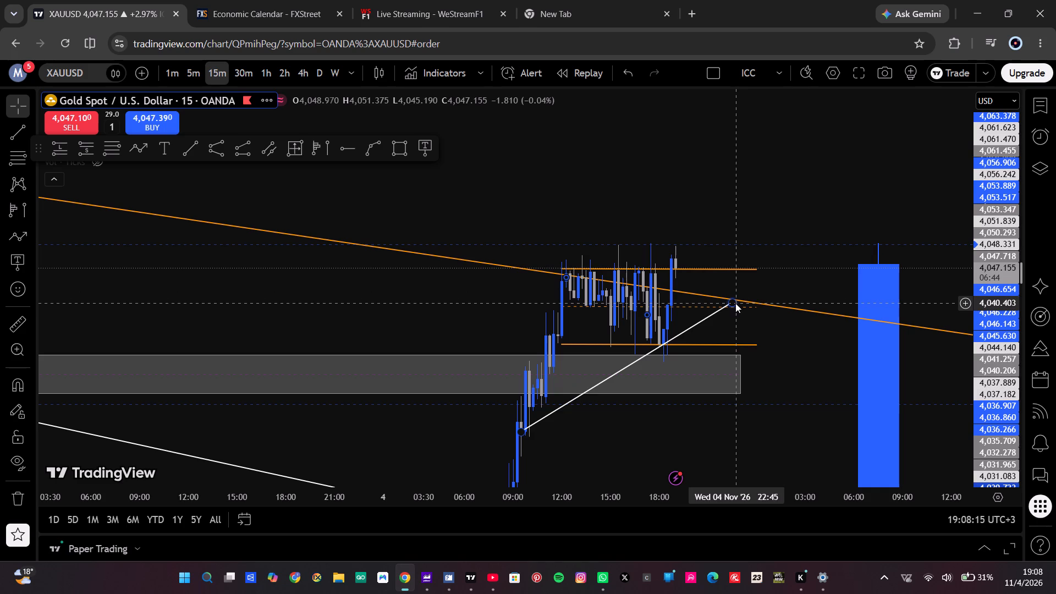
click(800, 280)
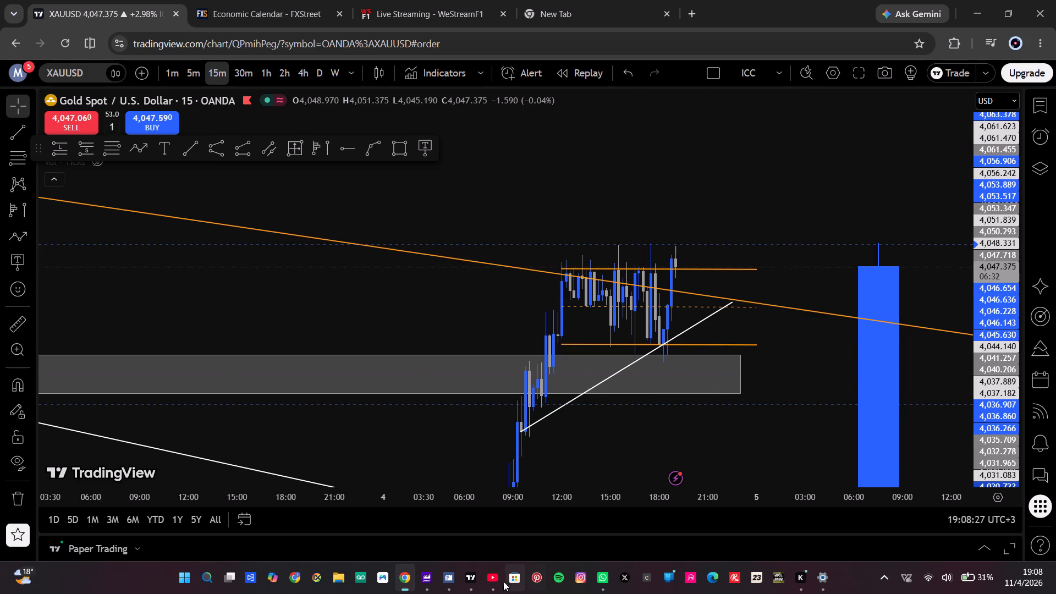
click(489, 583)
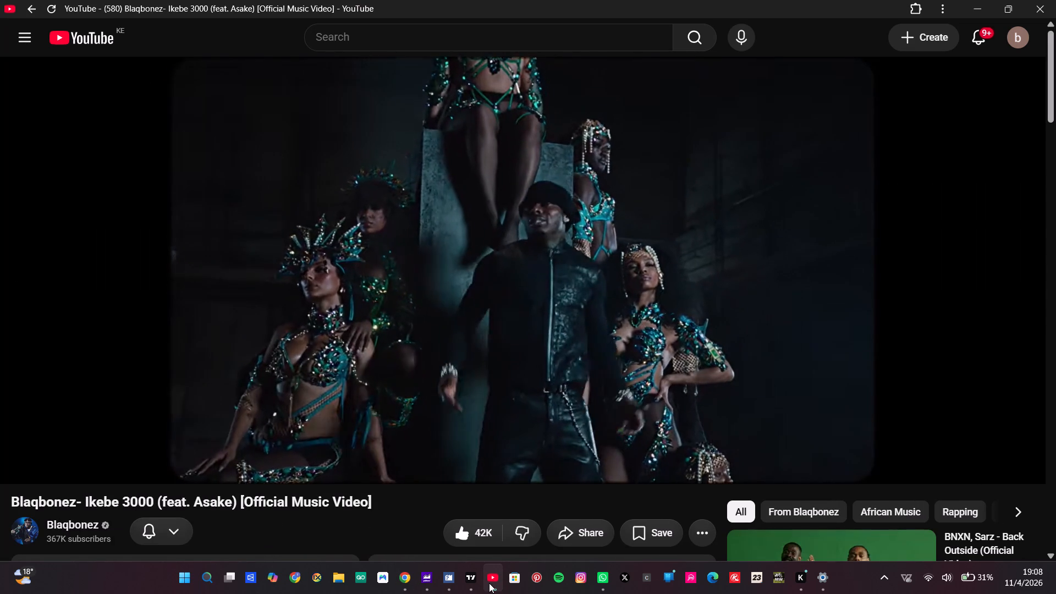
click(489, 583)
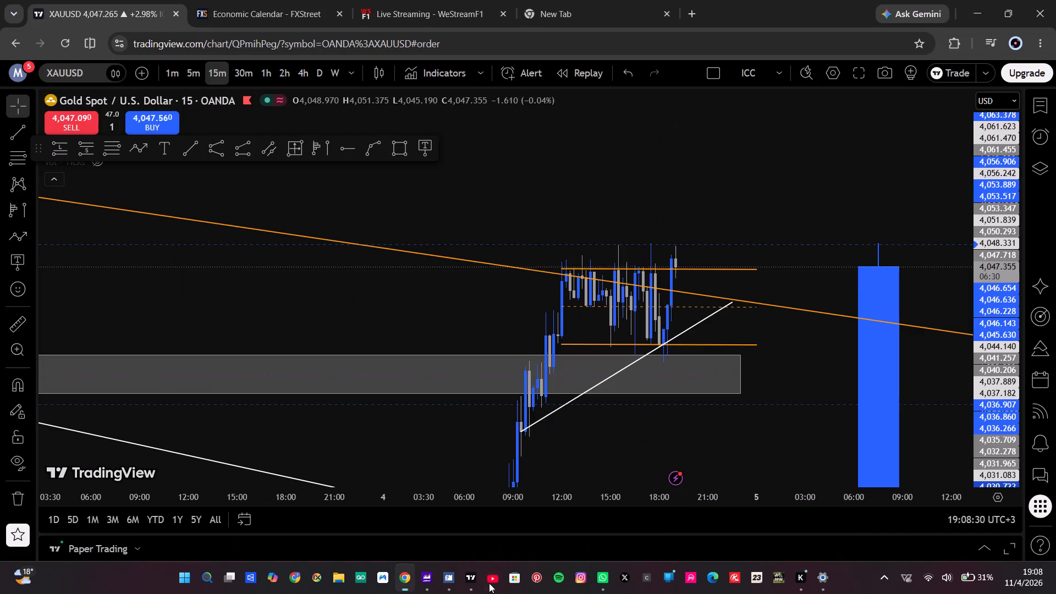
Switch to the TradingView desktop app and examine BTCUSD 1-hour price action around the 4H Resistance, S&R Zone and 4H Support areas.
click(468, 579)
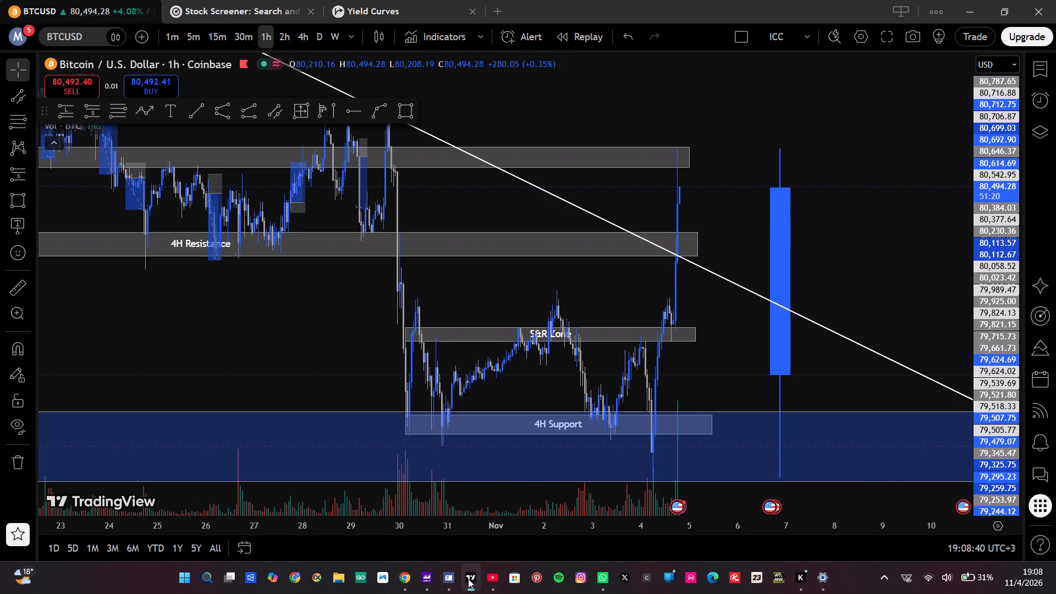
scroll(502, 327, up, 1)
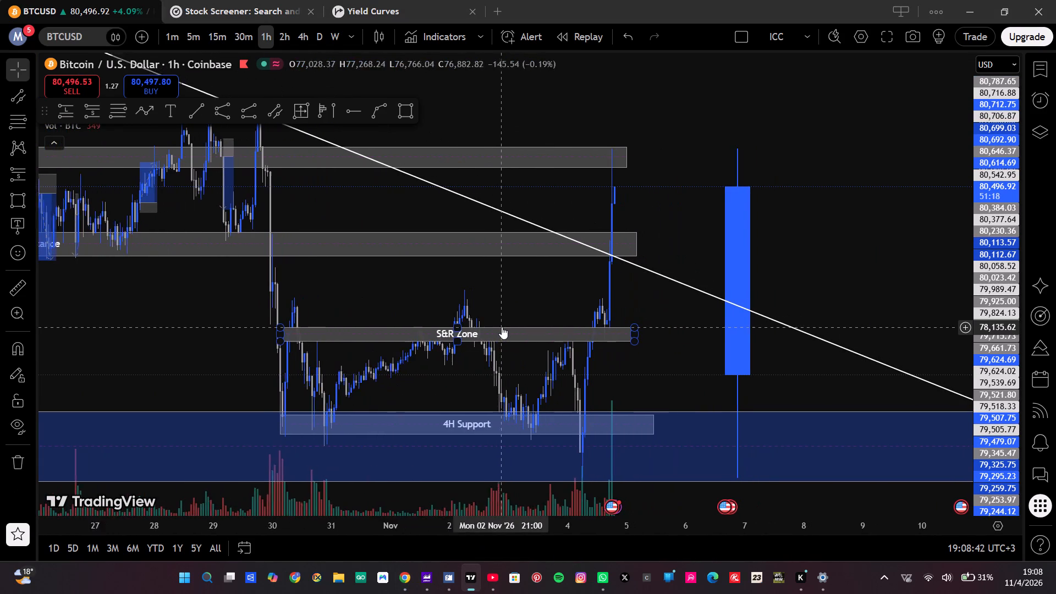
click(502, 327)
drag(406, 295, 458, 294)
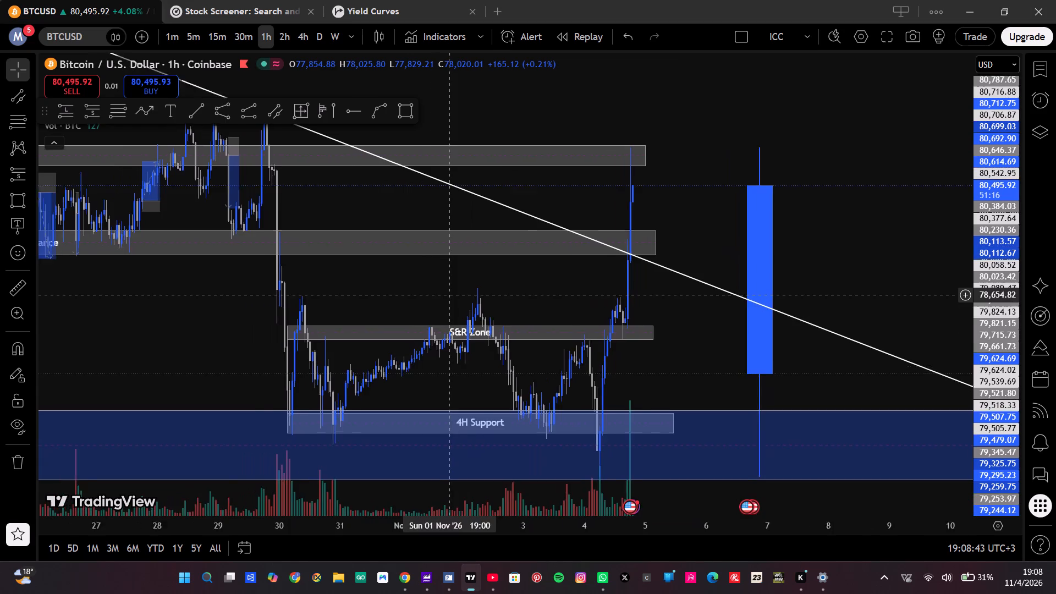
drag(458, 294, 654, 298)
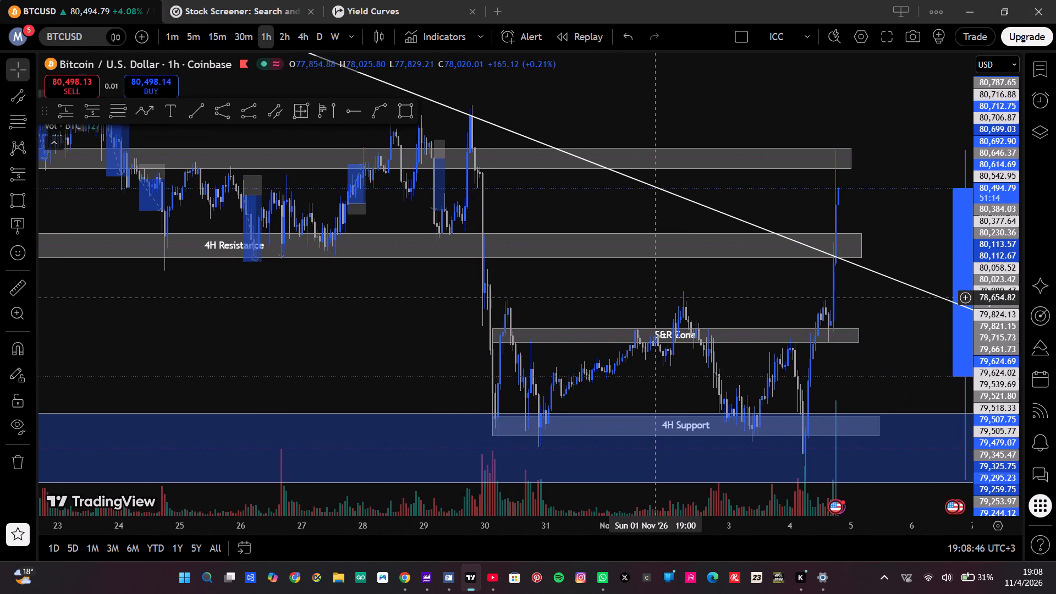
drag(654, 298, 650, 304)
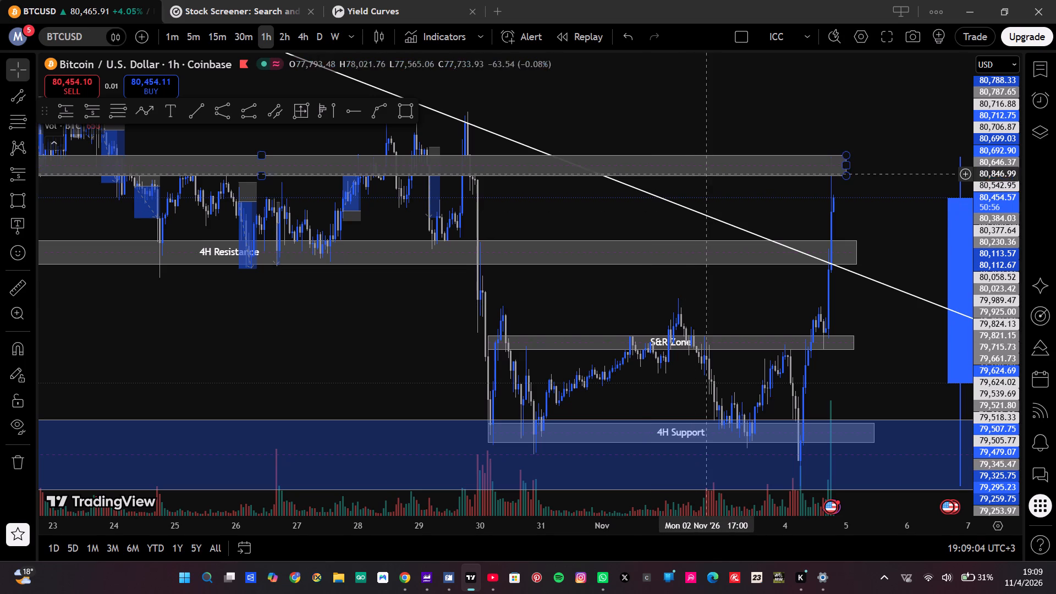
drag(719, 118, 733, 434)
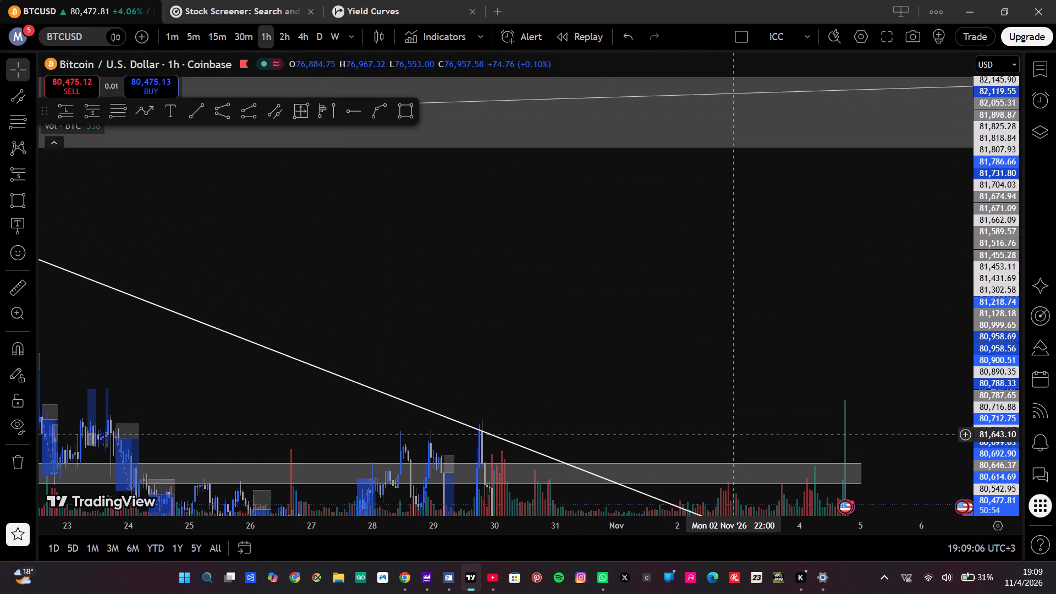
drag(733, 434, 711, 182)
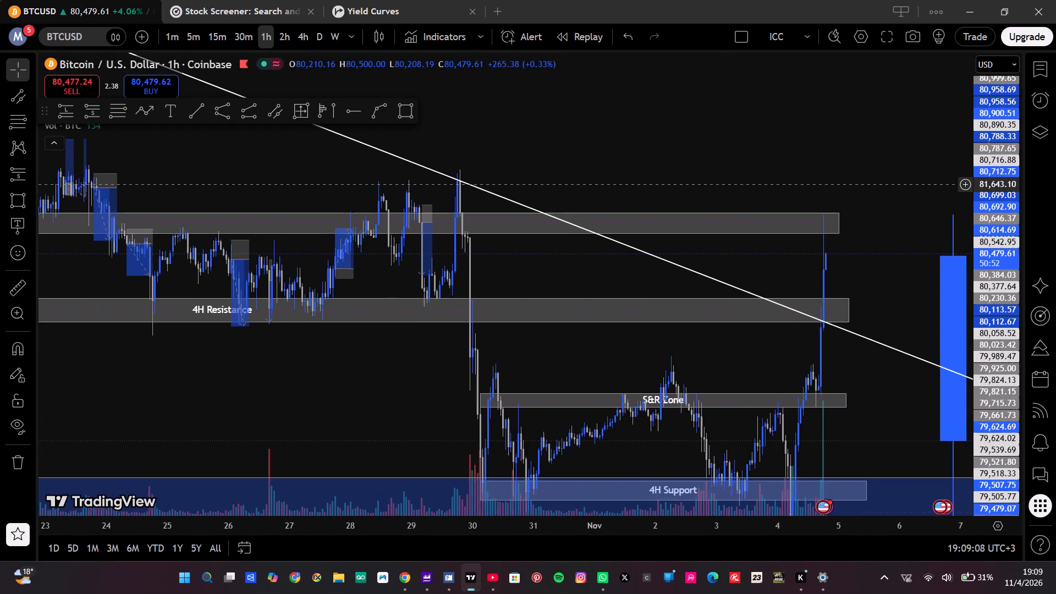
drag(711, 182, 707, 178)
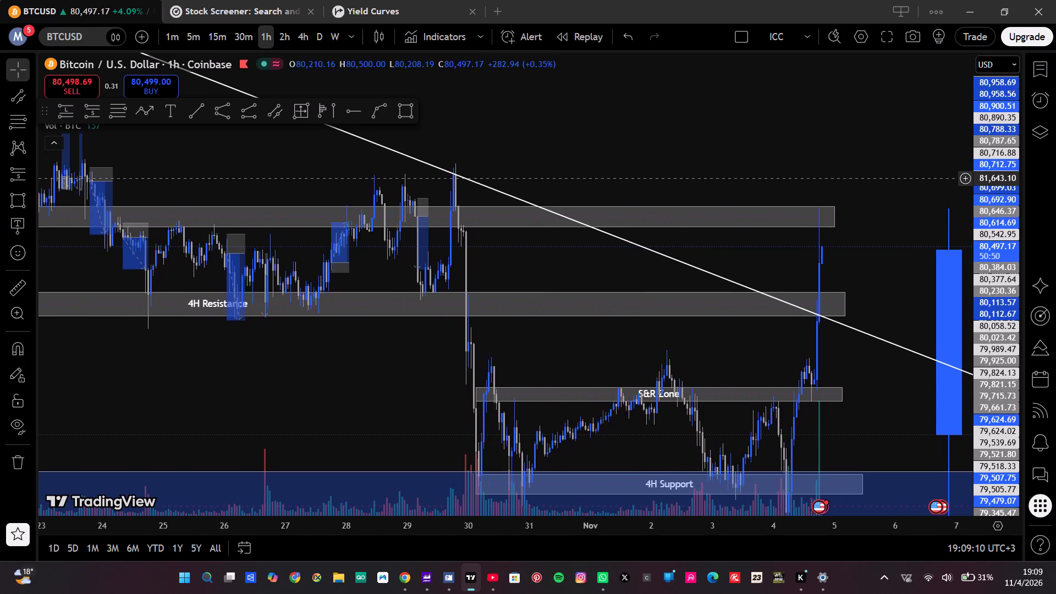
Examine BTCUSD 1-hour price action around the white descending trendline, the upper grey zone, 4H Resistance and the 4H Support area.
drag(707, 178, 905, 393)
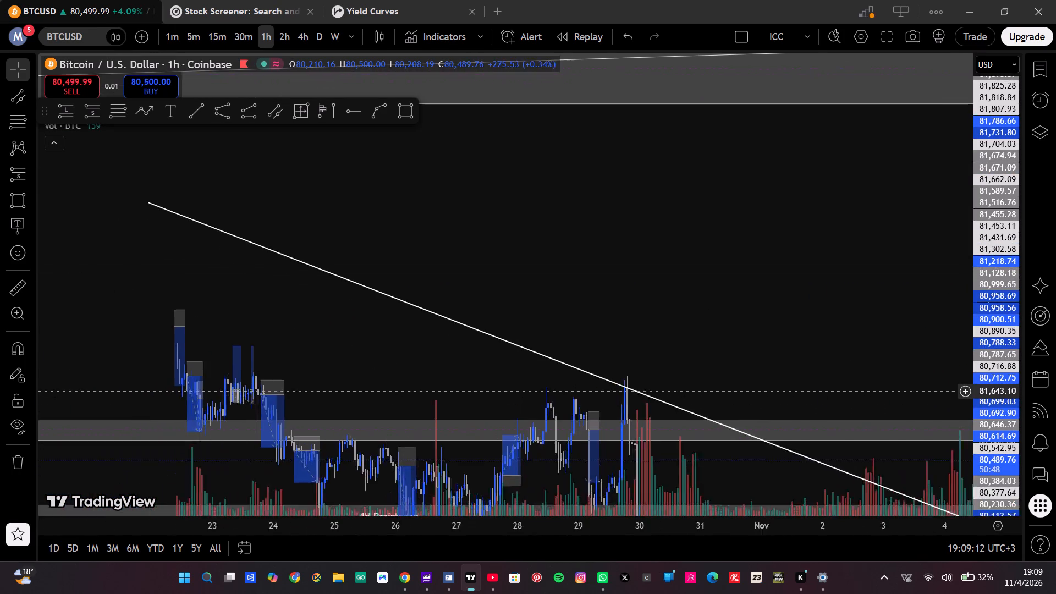
drag(905, 393, 662, 312)
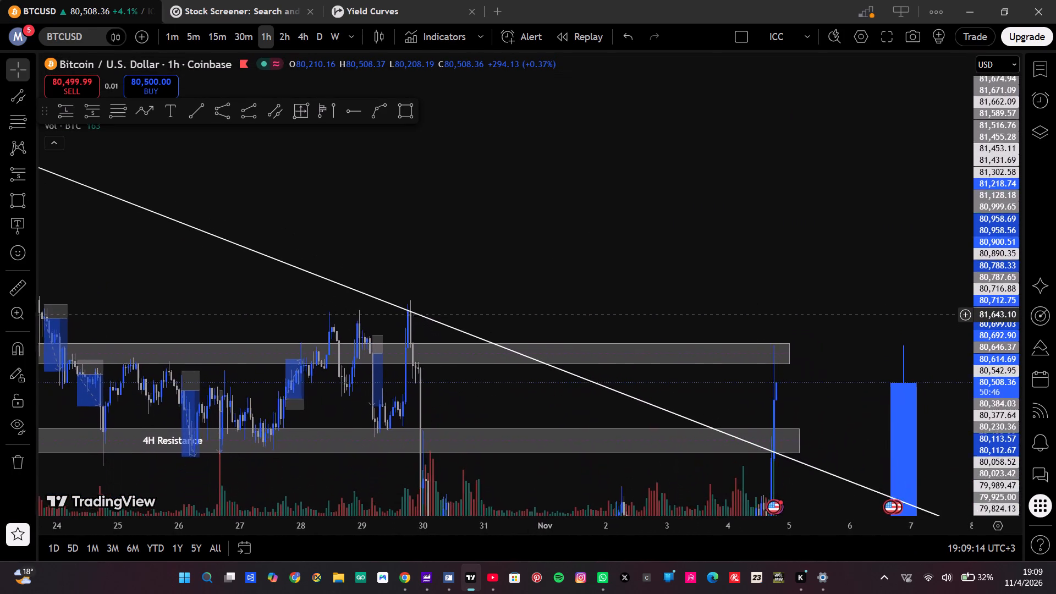
drag(662, 312, 758, 172)
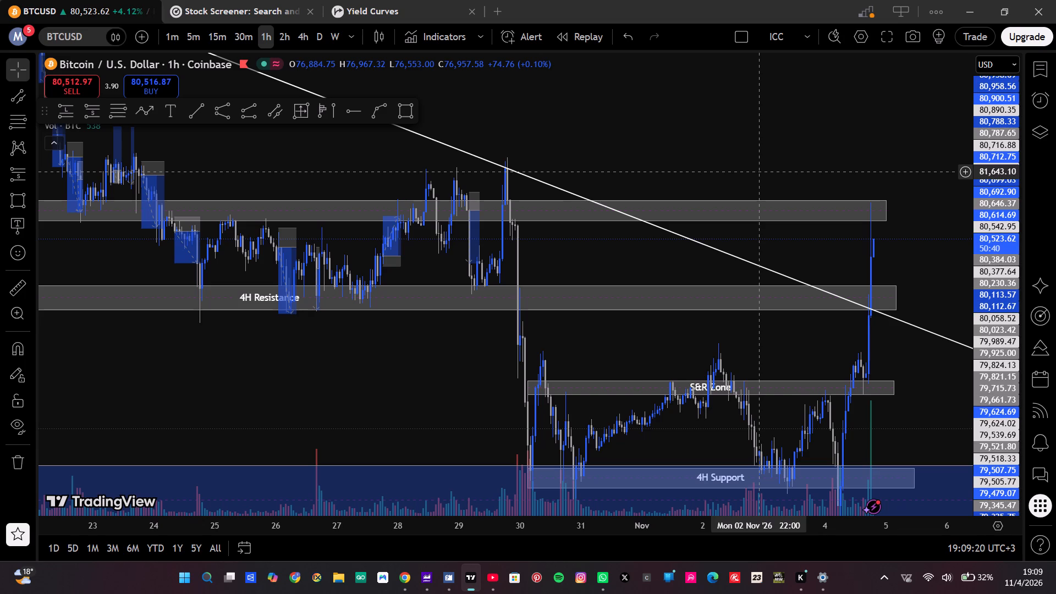
drag(667, 146, 524, 132)
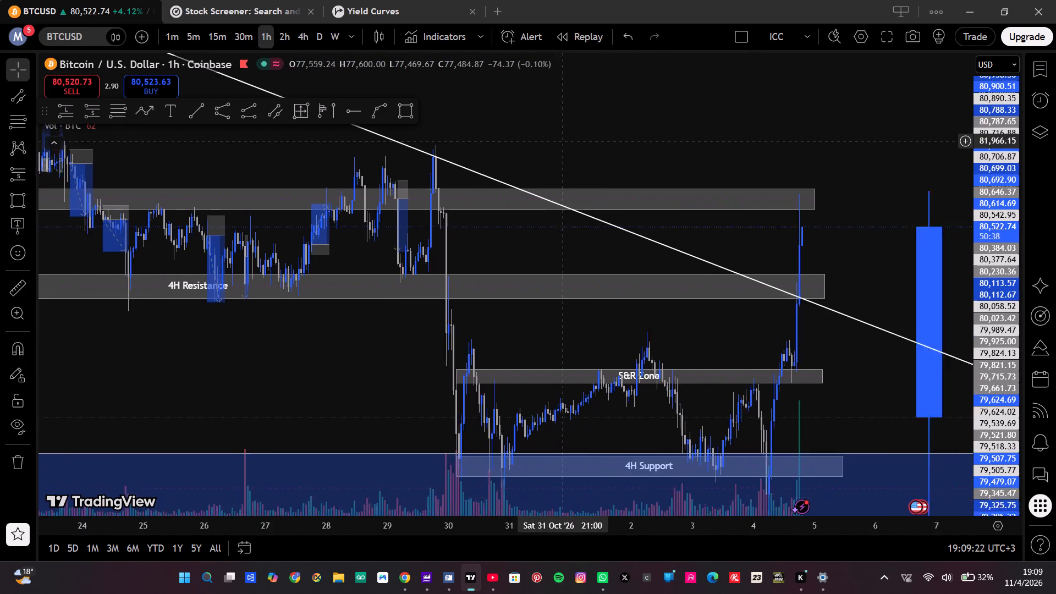
drag(524, 132, 526, 85)
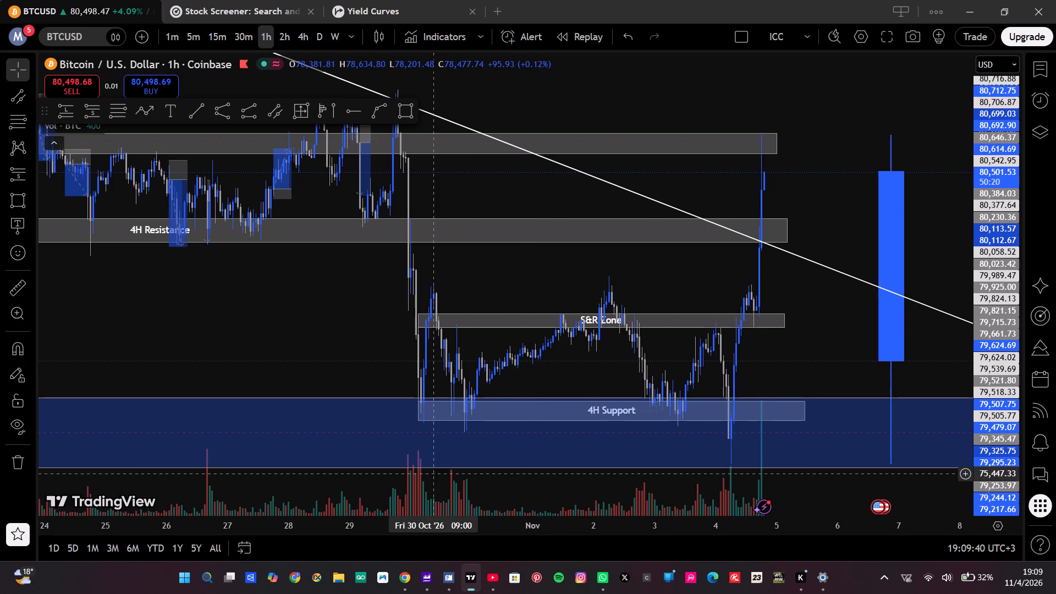
Switch to Google Chrome and bring up the XAUUSD 15-minute chart.
click(406, 584)
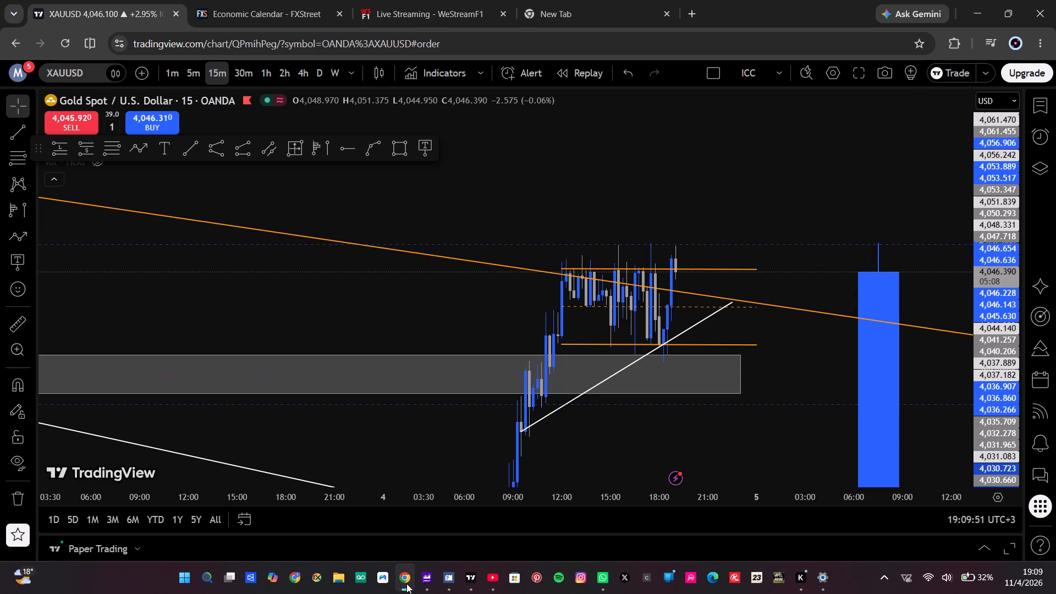
click(406, 584)
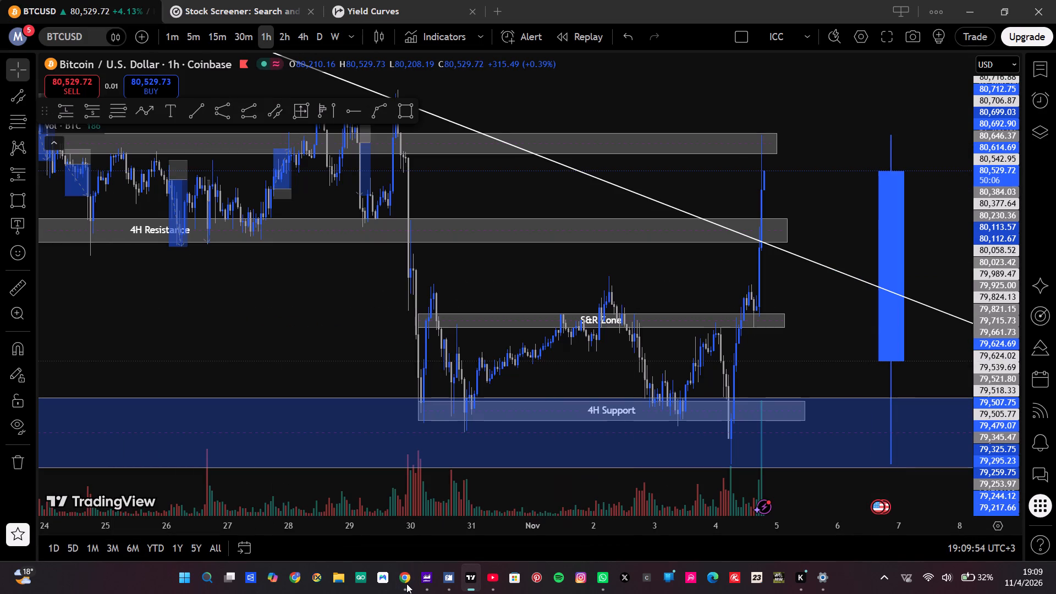
double_click(406, 584)
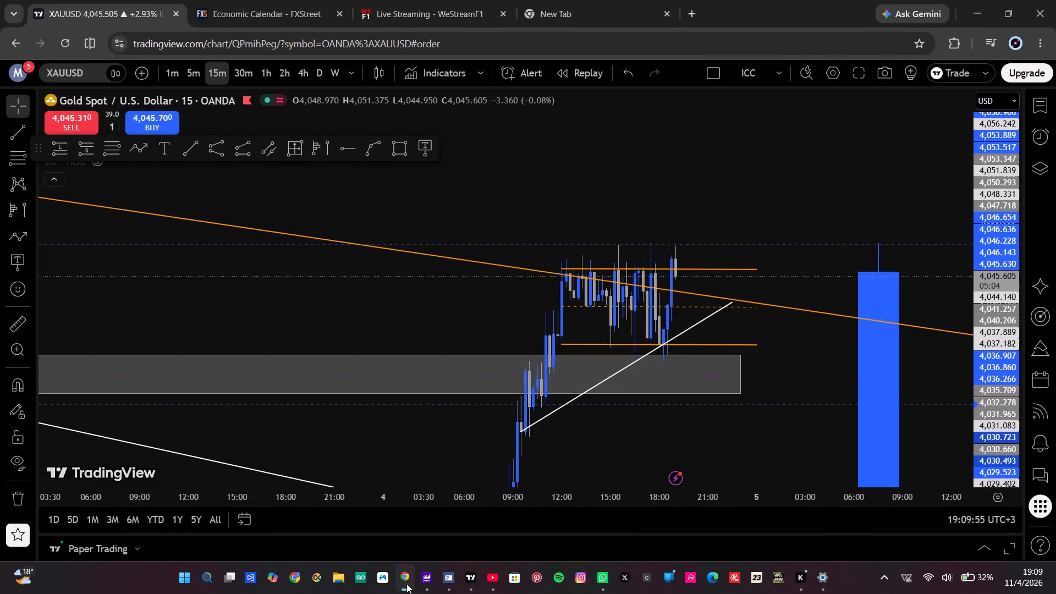
click(406, 584)
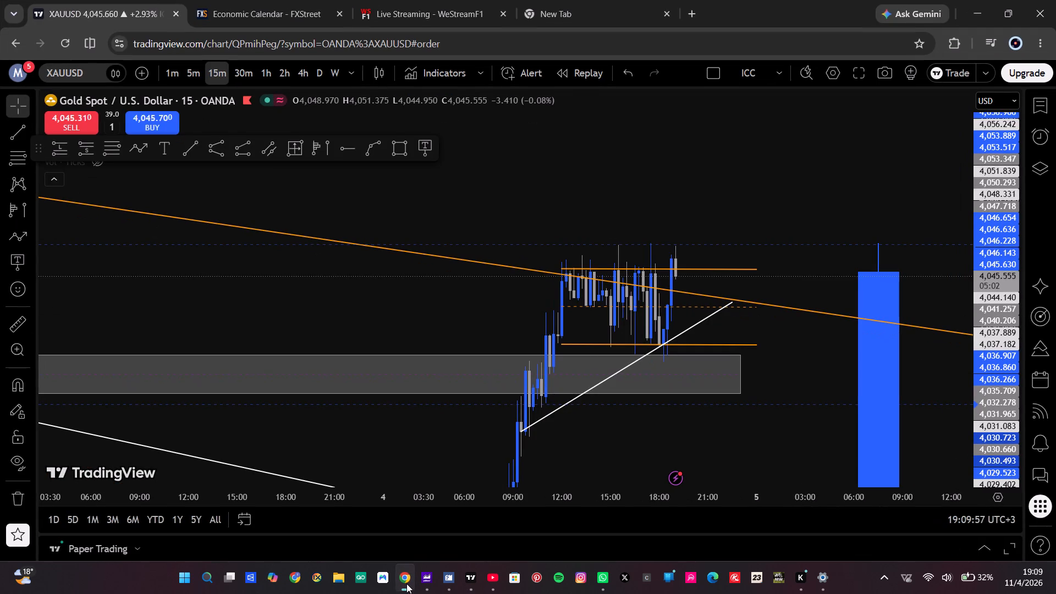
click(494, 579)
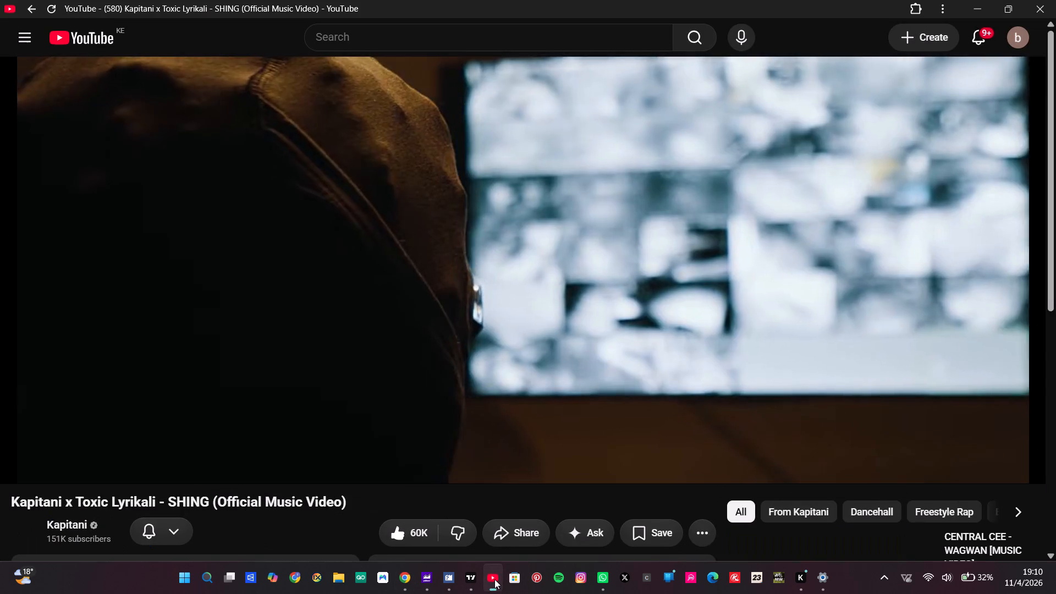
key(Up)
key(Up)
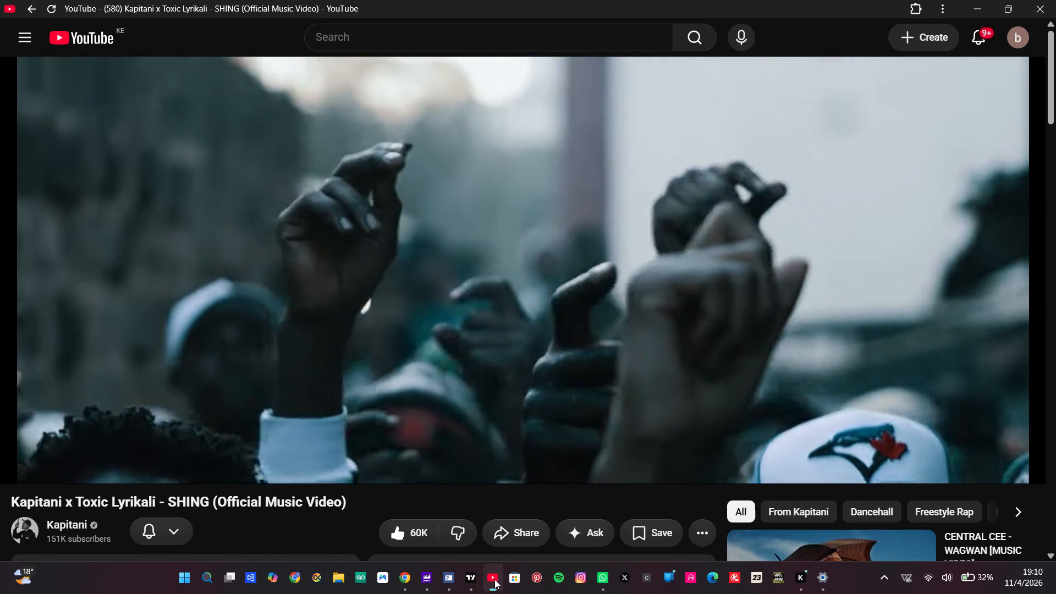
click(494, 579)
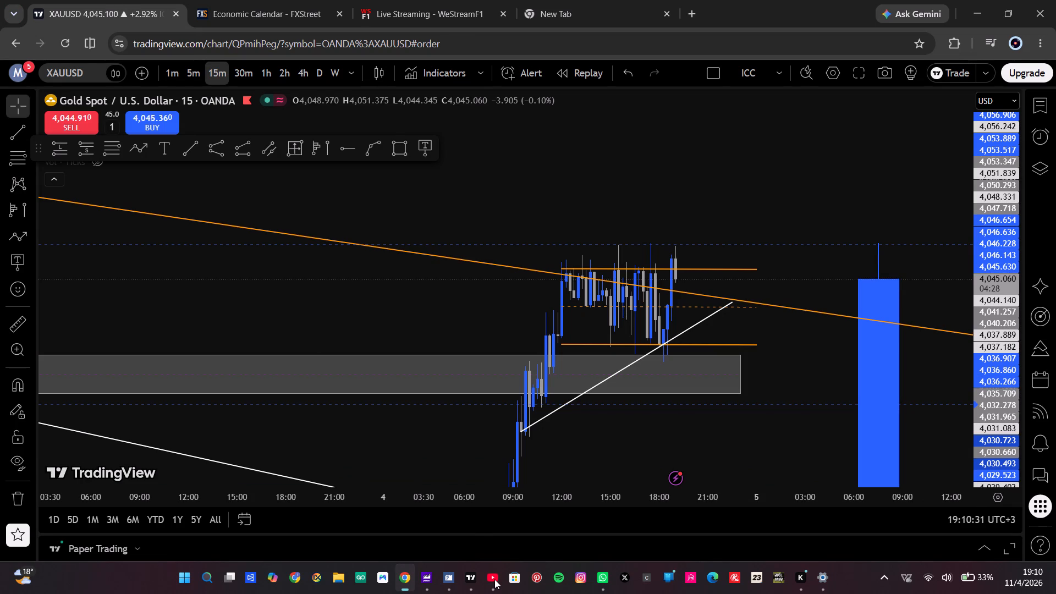
Set the XAUUSD chart to the 5-minute timeframe and examine price around the orange channel, white rising trendline and grey zone.
click(192, 74)
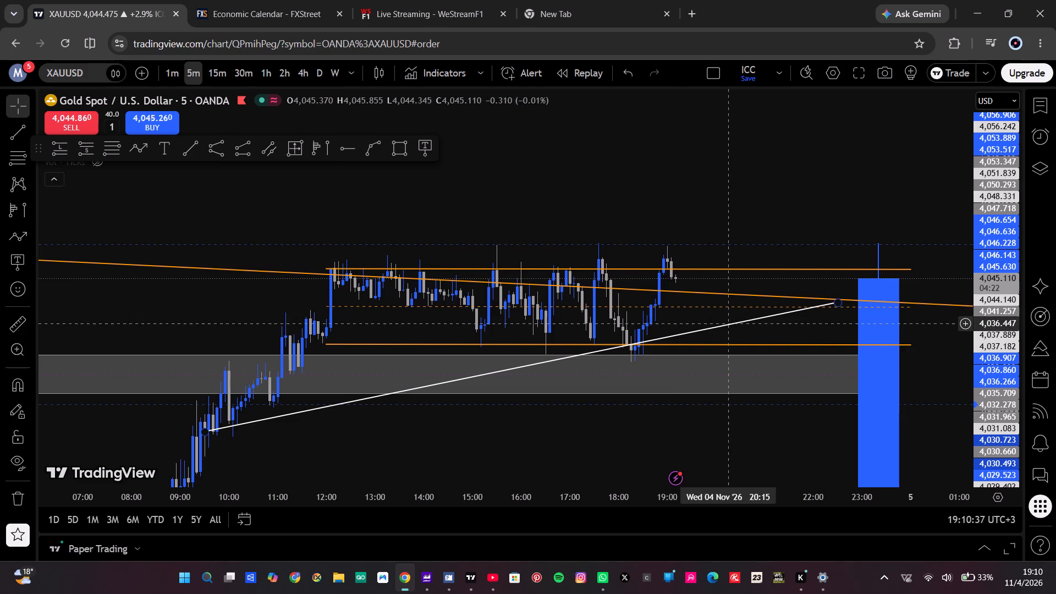
scroll(1005, 367, up, 2)
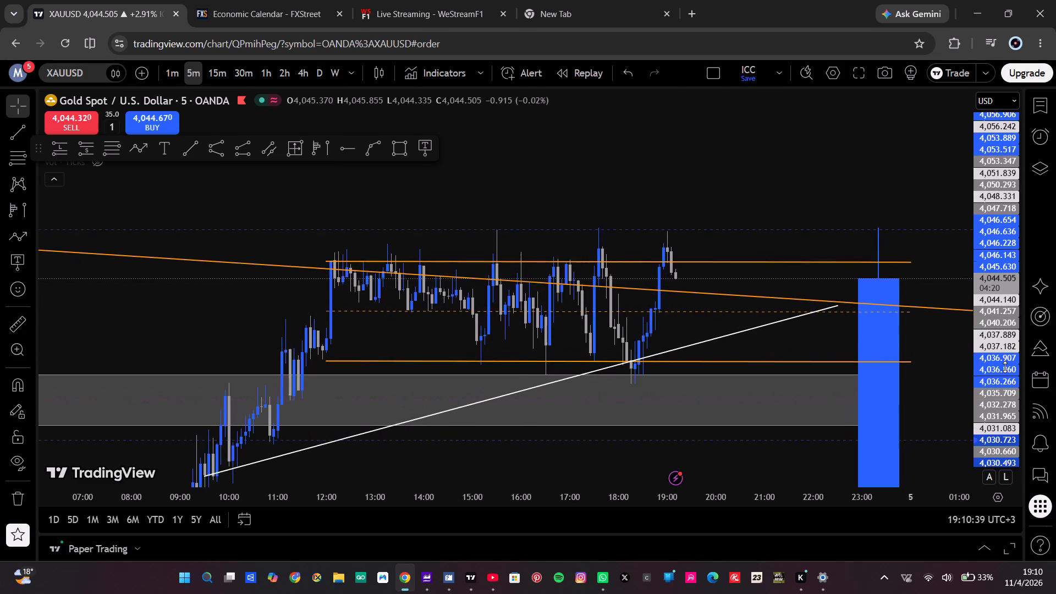
scroll(1005, 367, up, 1)
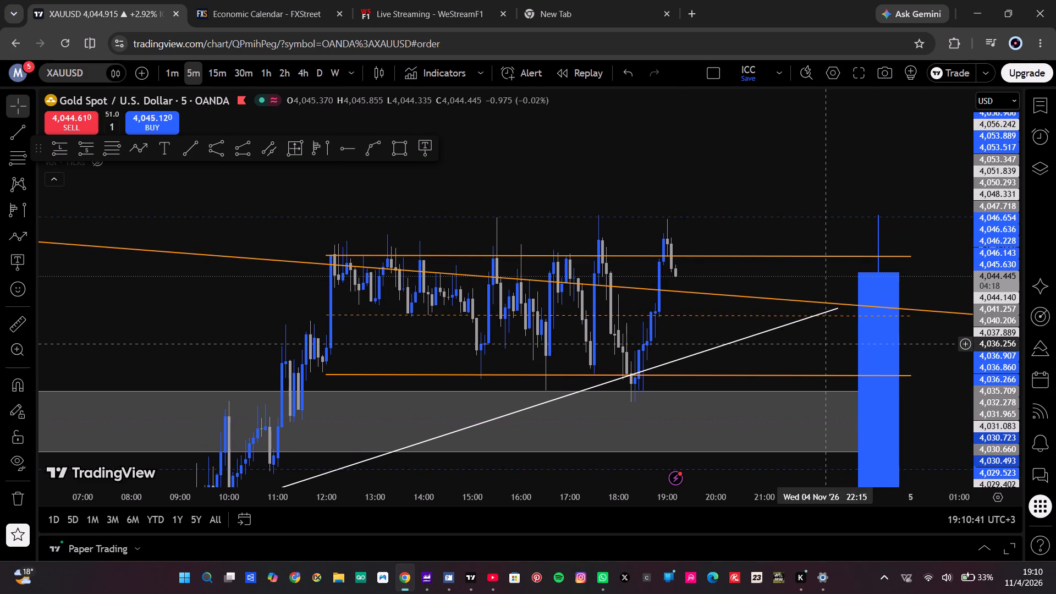
drag(824, 343, 910, 295)
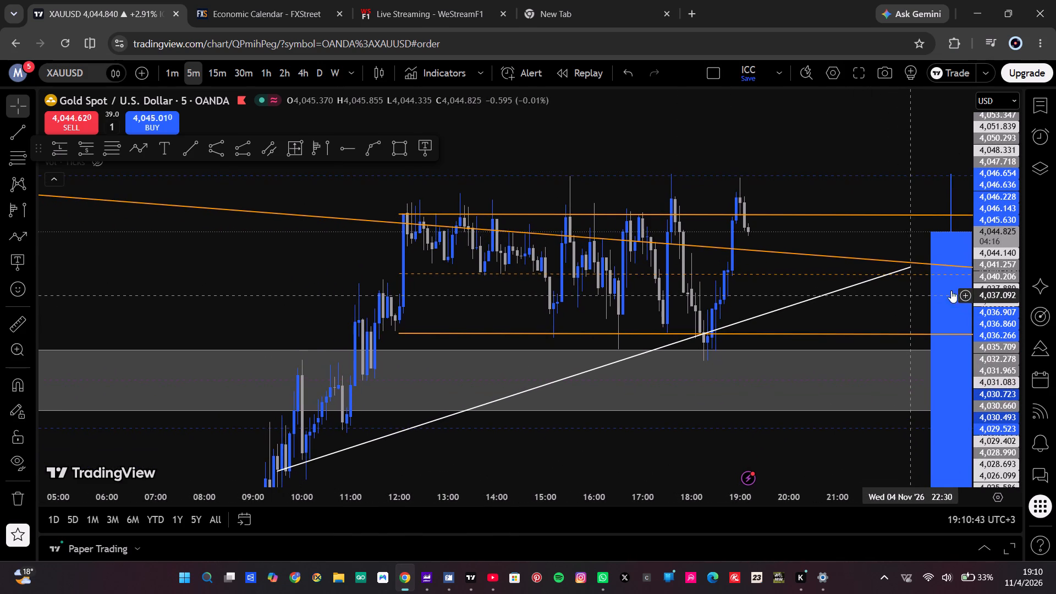
scroll(993, 305, up, 2)
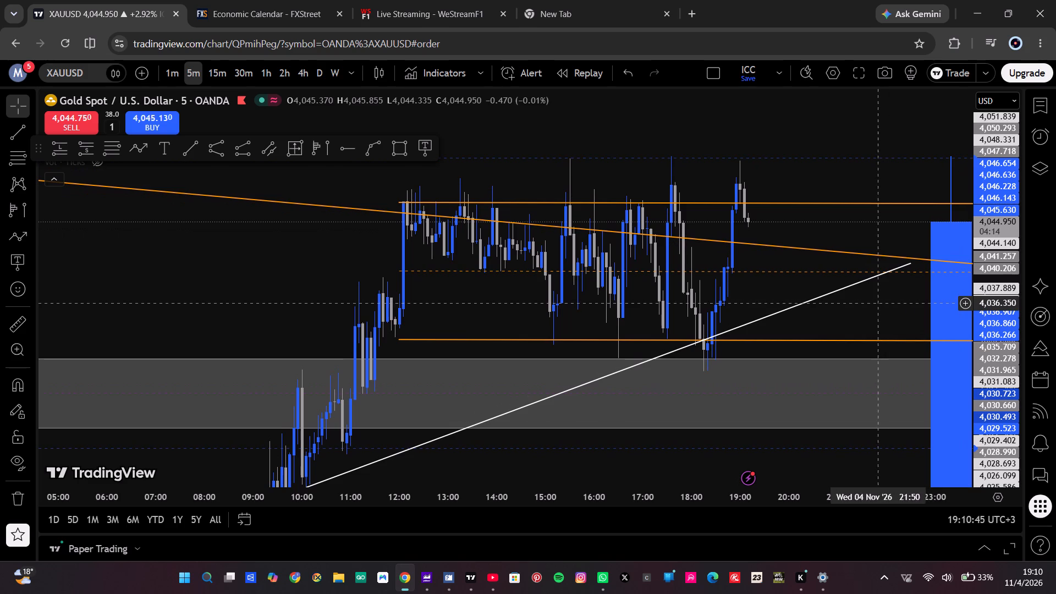
drag(879, 302, 899, 241)
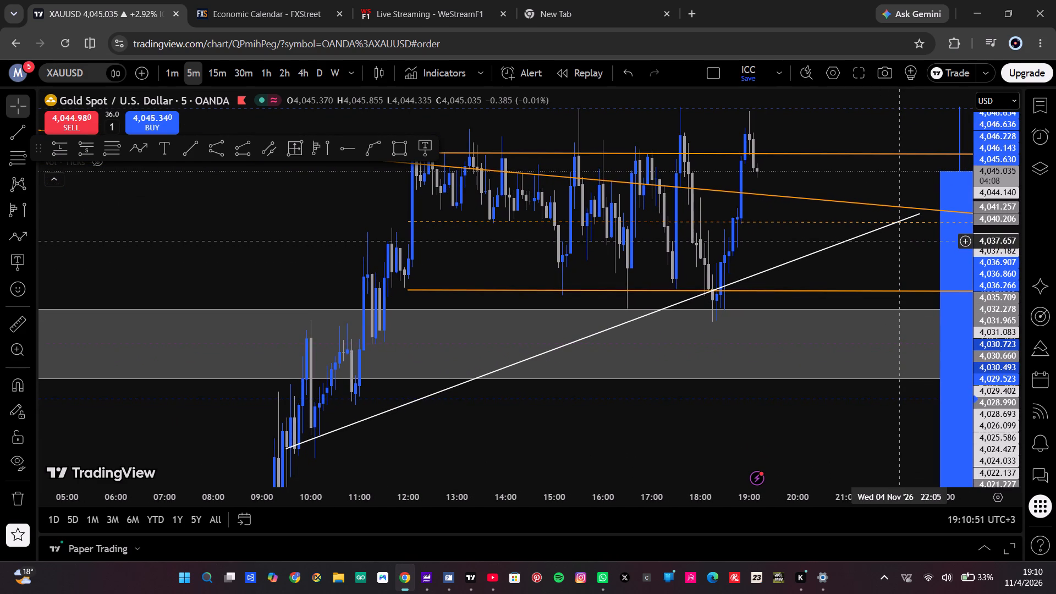
drag(623, 443, 792, 315)
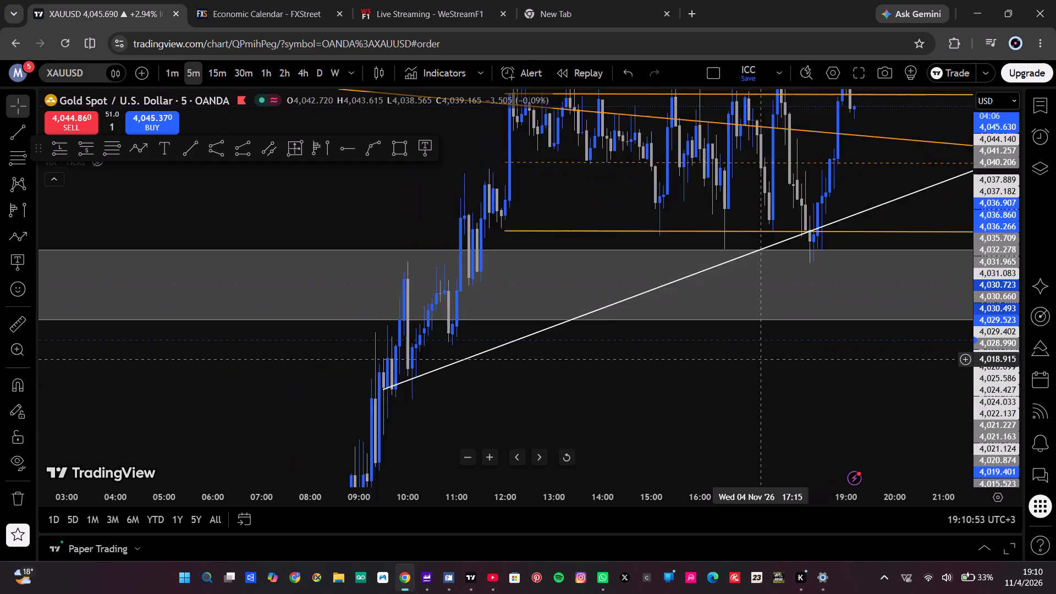
drag(792, 315, 773, 182)
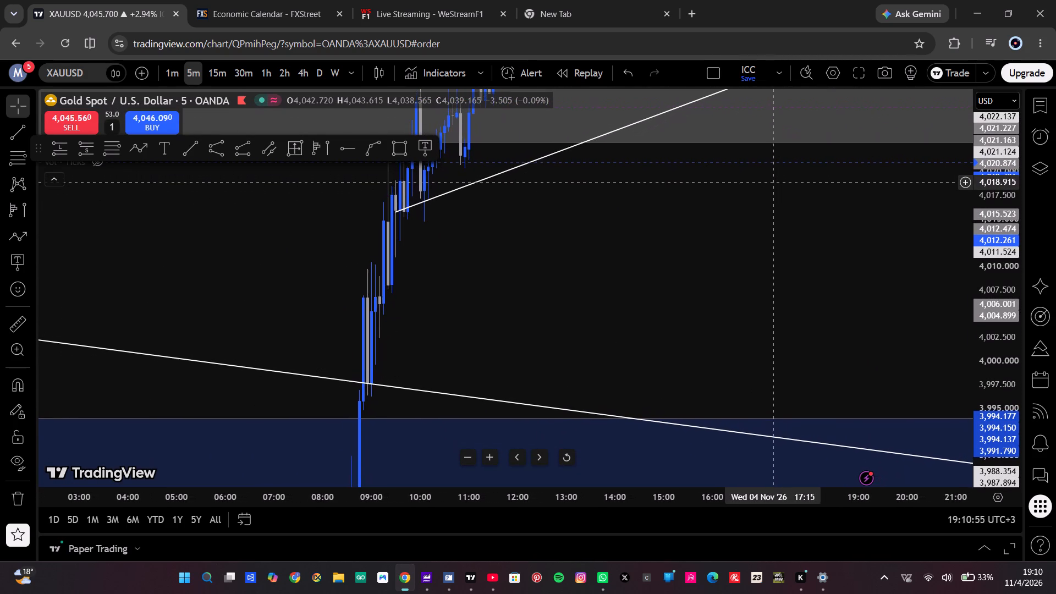
drag(773, 182, 691, 330)
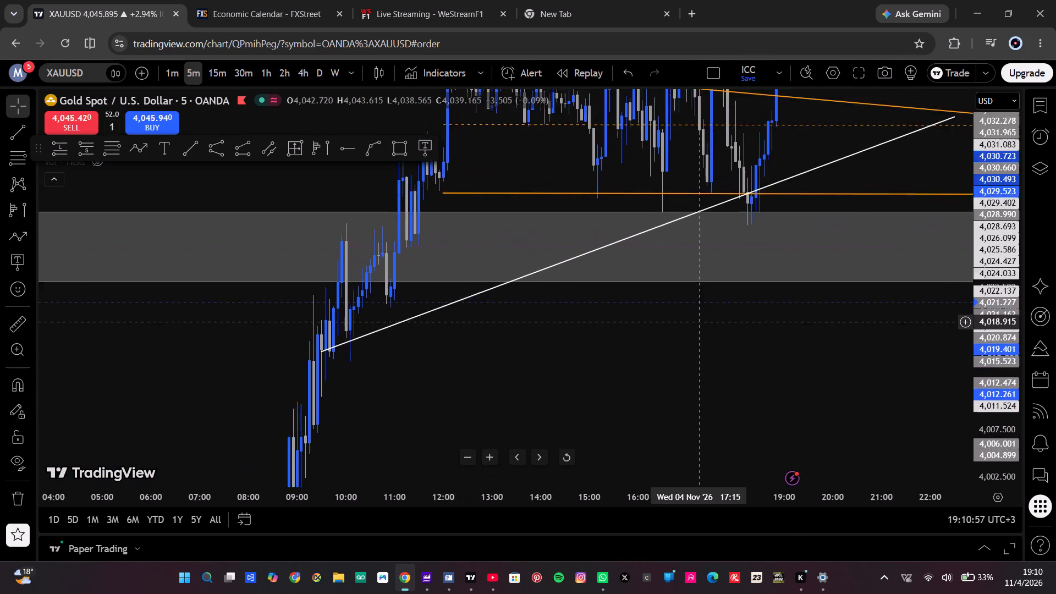
drag(691, 330, 590, 444)
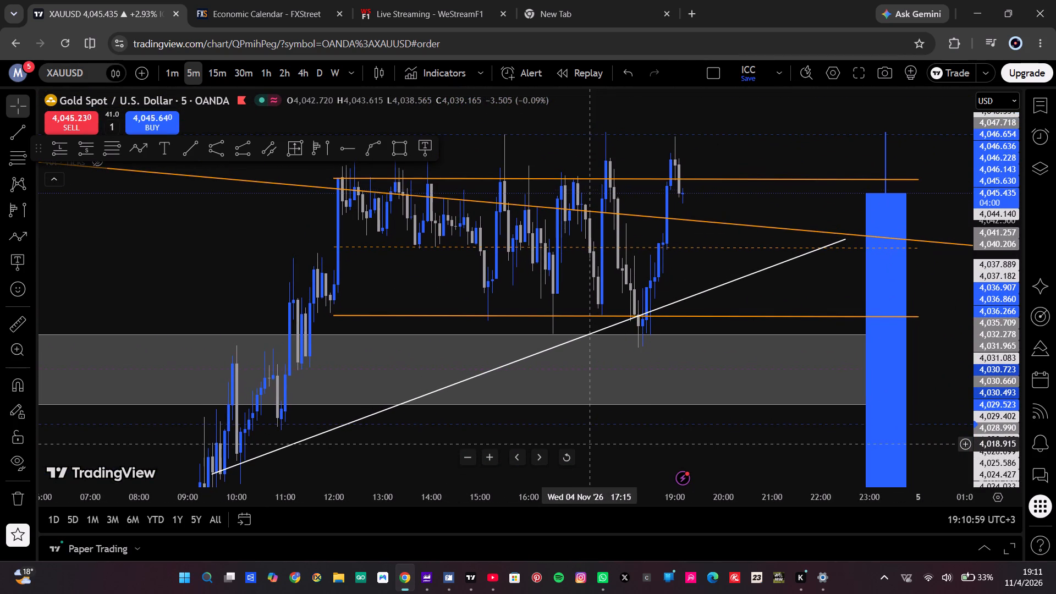
drag(700, 252, 692, 277)
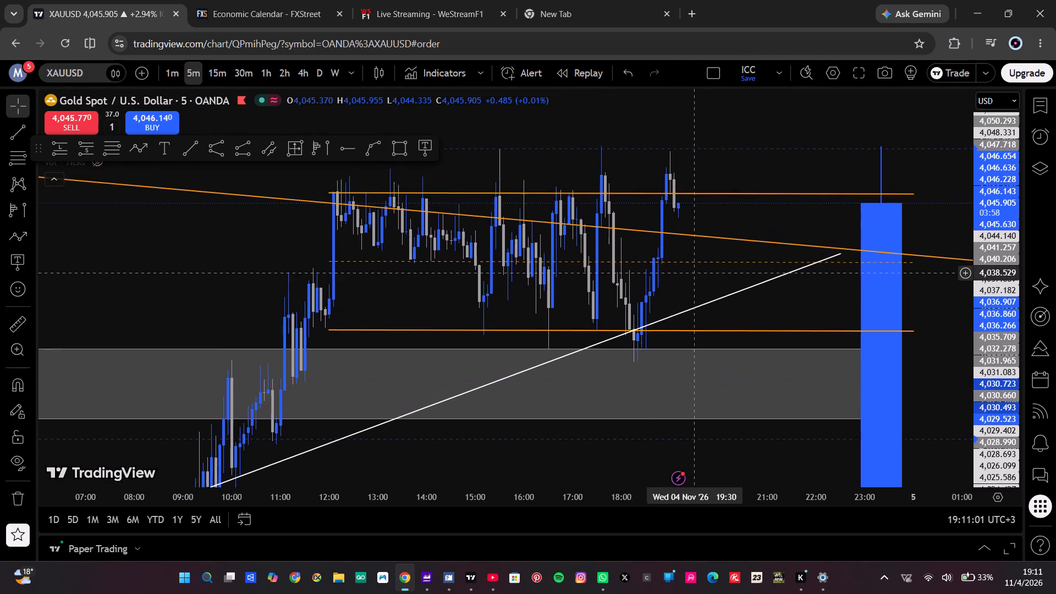
drag(692, 277, 690, 277)
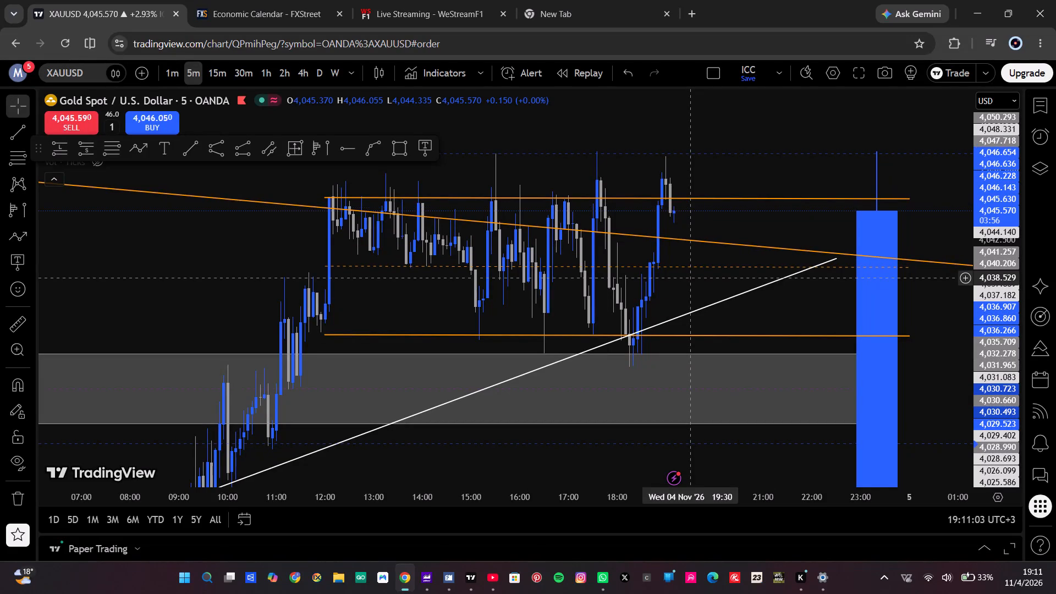
drag(690, 277, 684, 310)
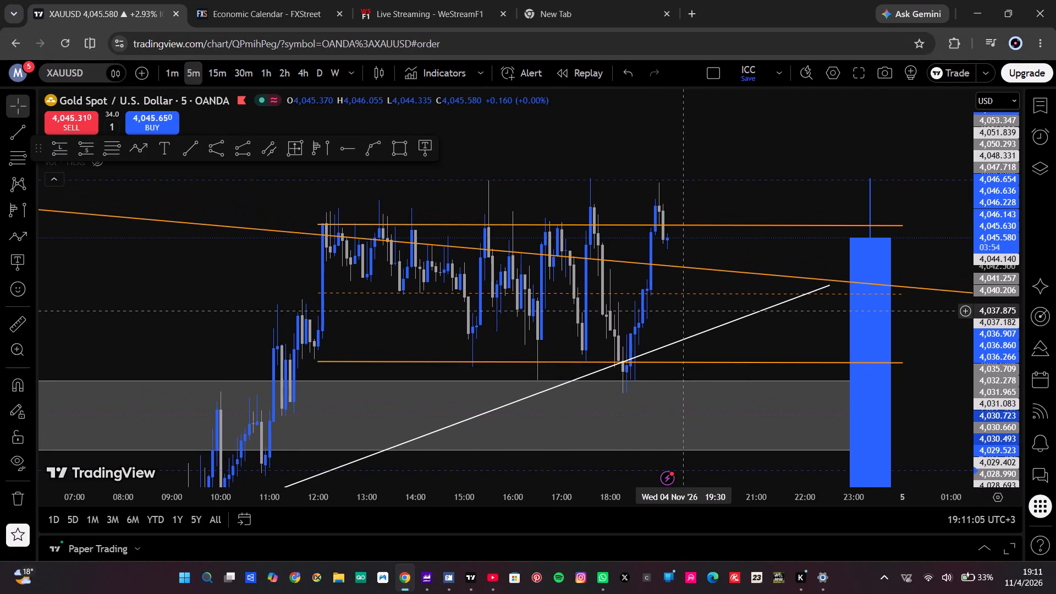
Switch to the Yahoo Finance app and open the Bitcoin USD quote from the US Markets summary.
click(432, 575)
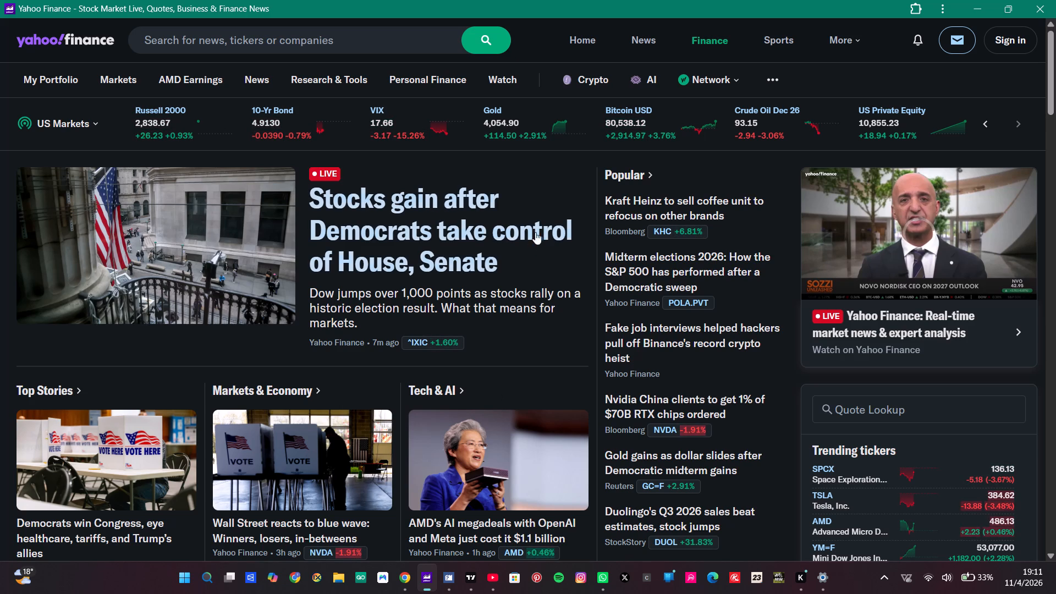
click(618, 109)
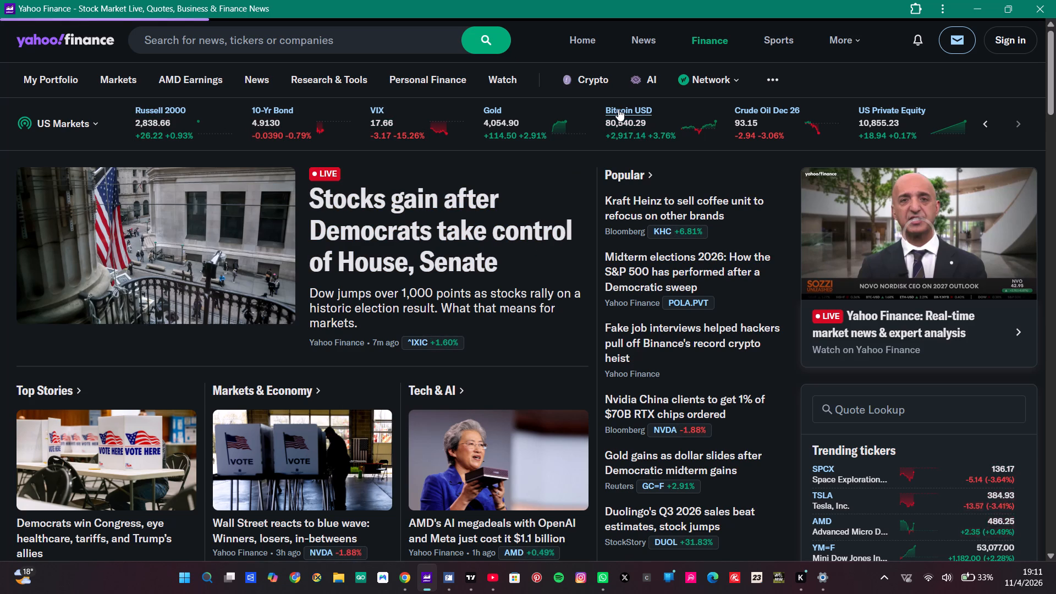
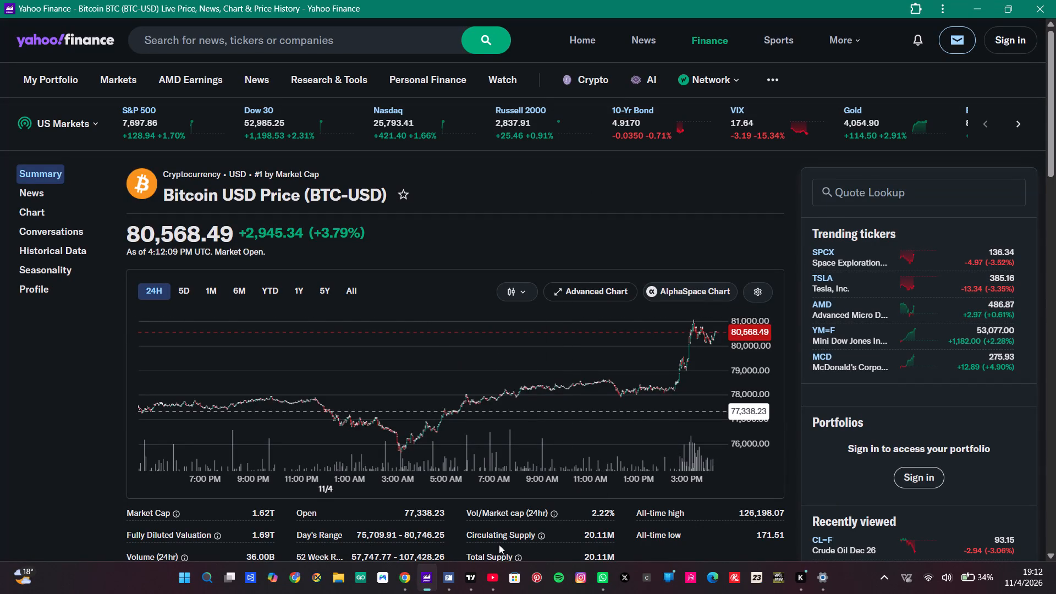
Switch to YouTube to set the playing music video to loop, and return to the Yahoo Finance Bitcoin quote.
click(494, 578)
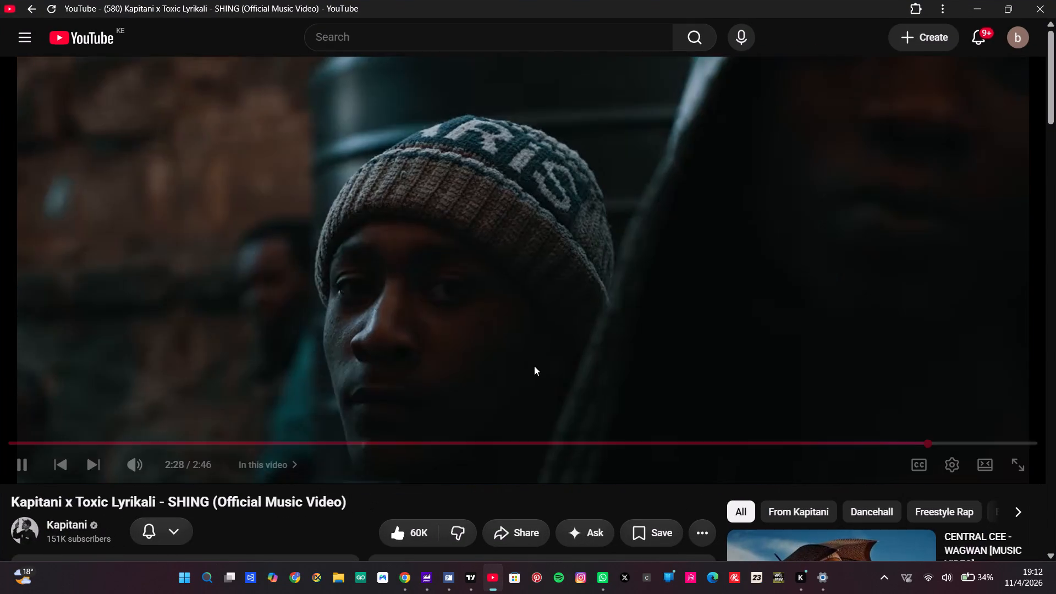
right_click(534, 366)
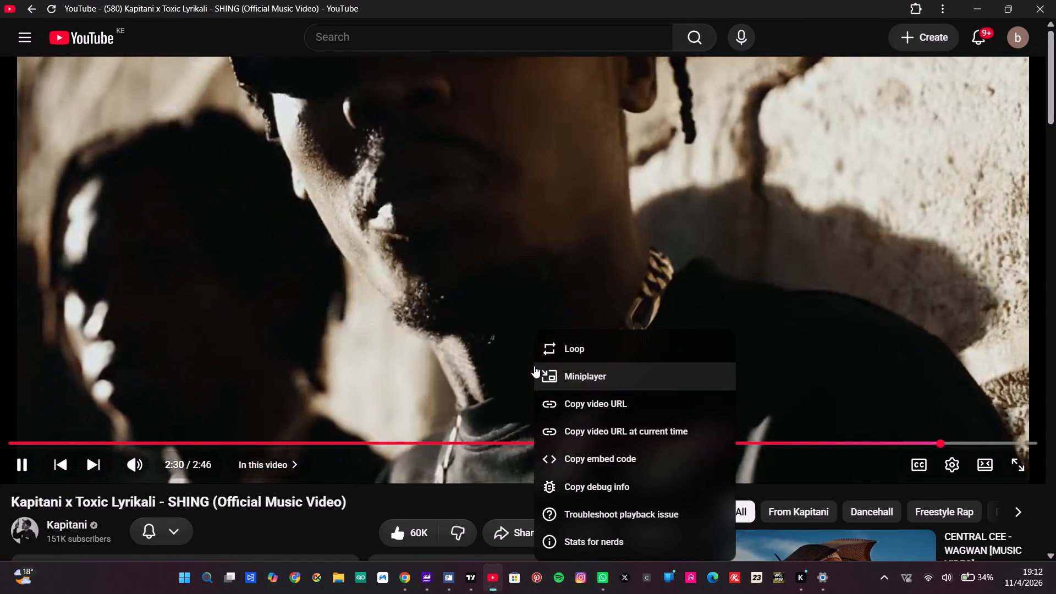
click(554, 353)
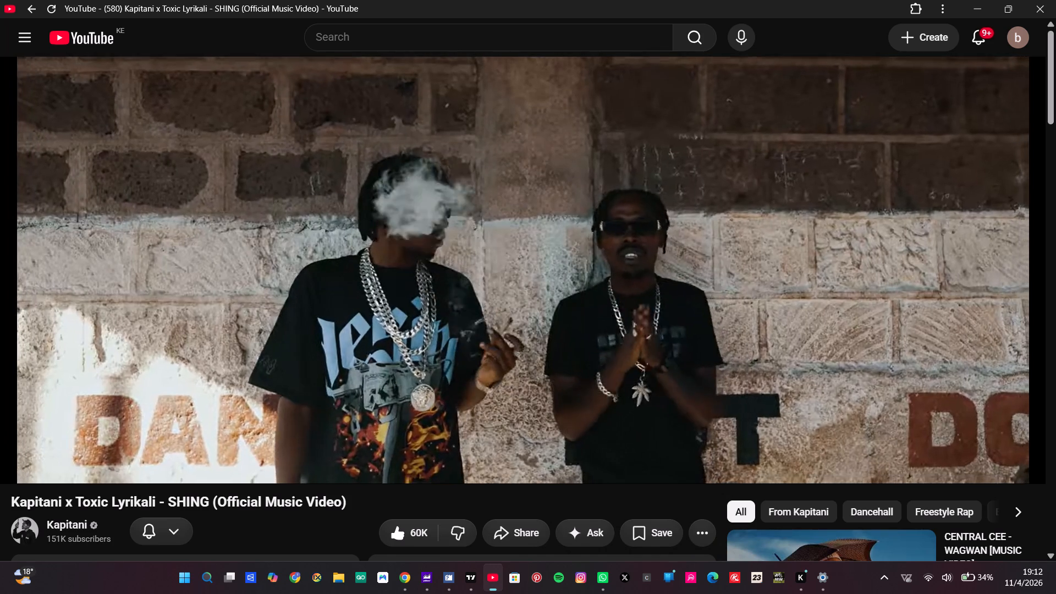
click(494, 577)
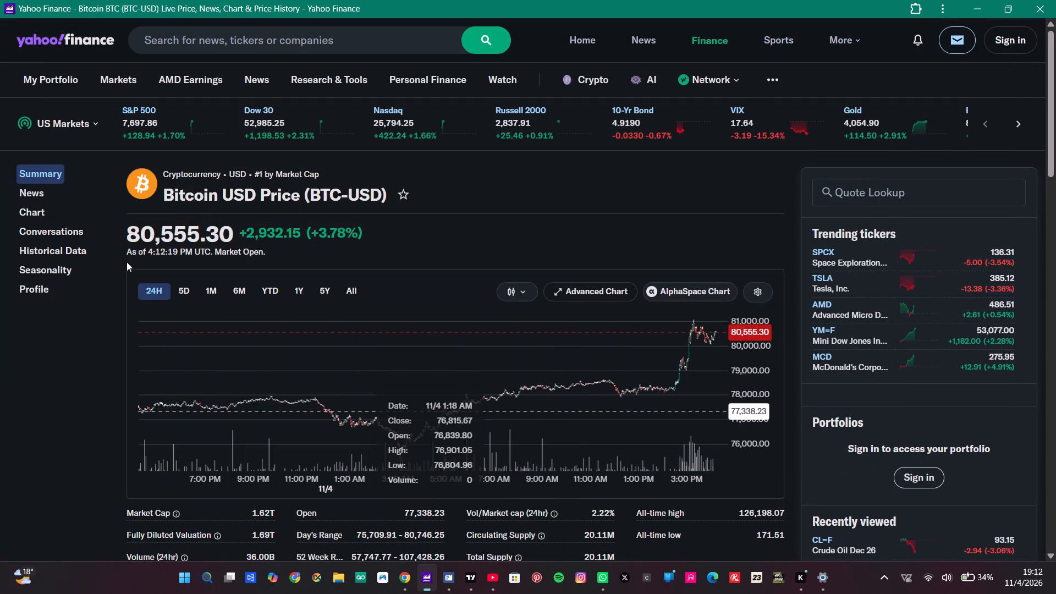
Examine the Bitcoin USD price chart over the 5-day, 1-month and 6-month ranges.
click(184, 289)
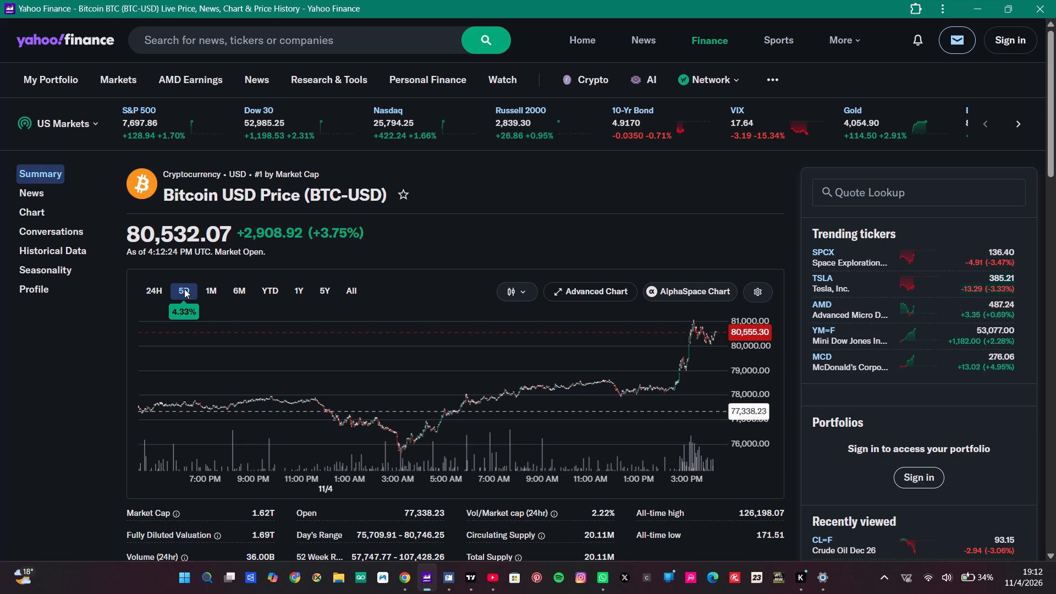
click(208, 289)
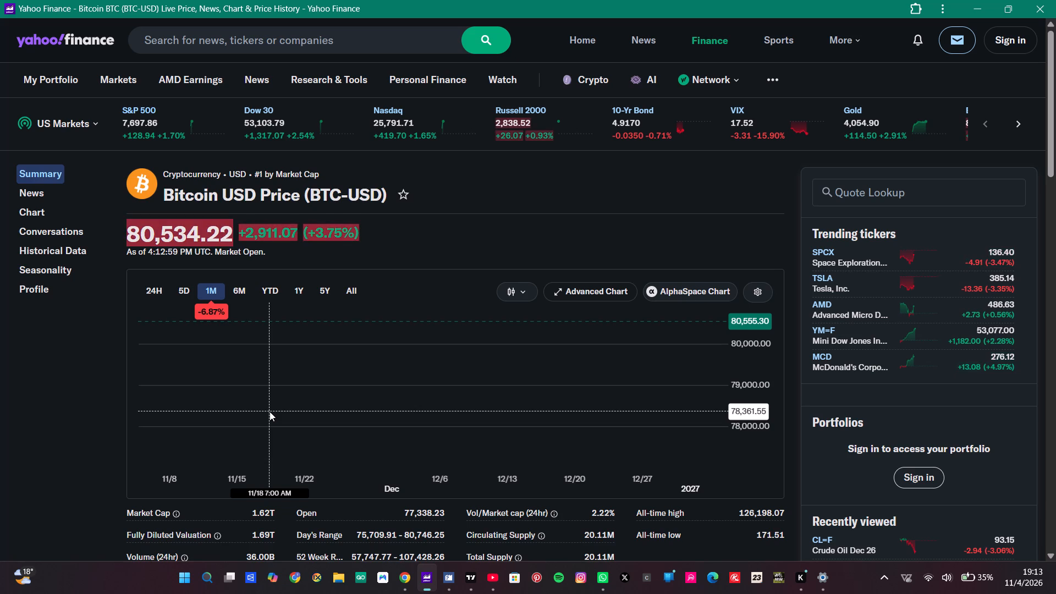
click(314, 264)
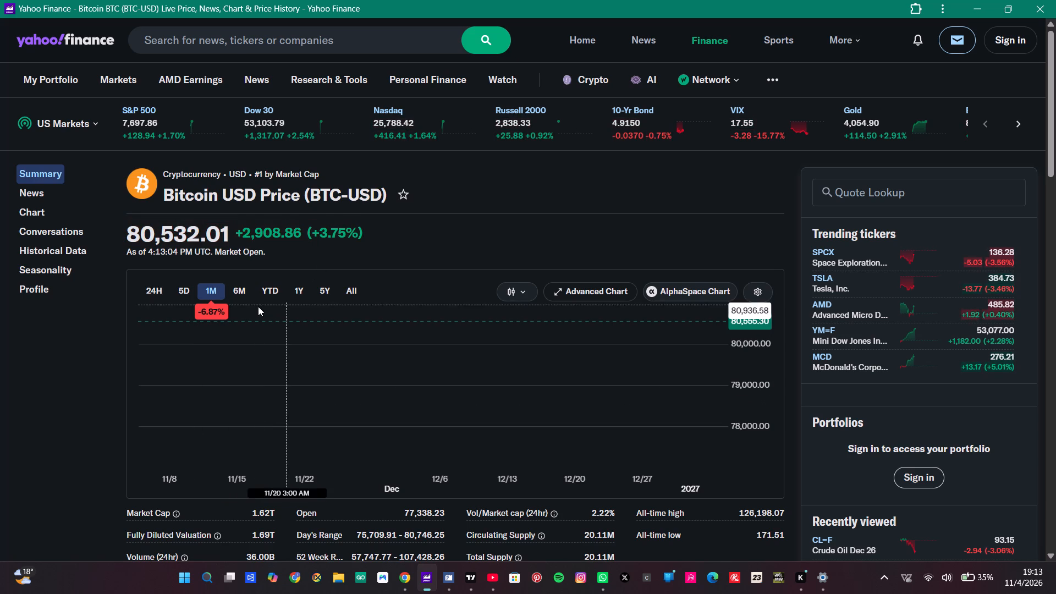
click(240, 285)
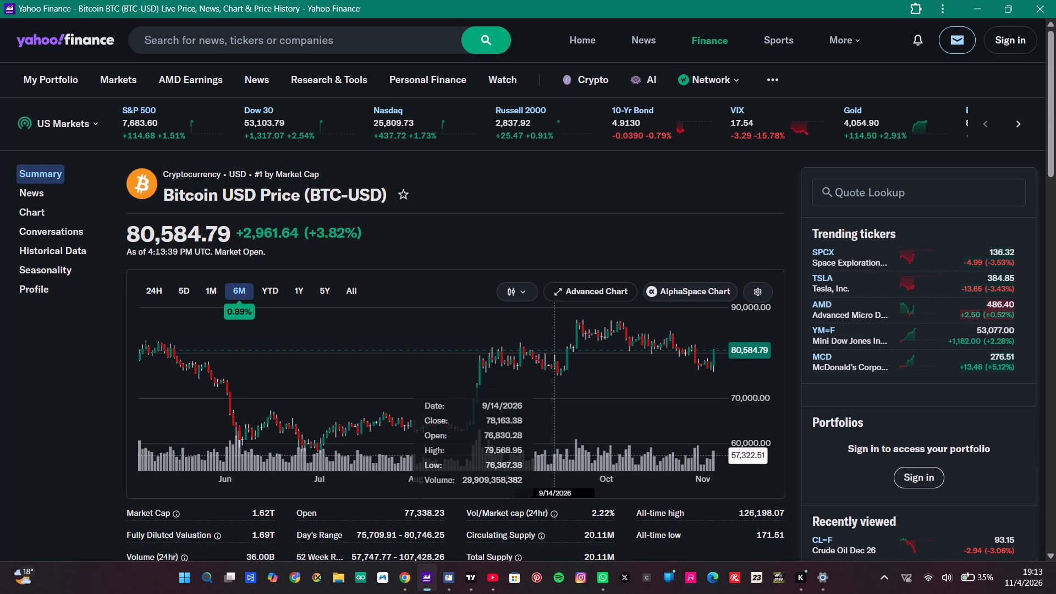
Switch to TradingView and set the BTCUSD chart to the daily timeframe.
click(462, 576)
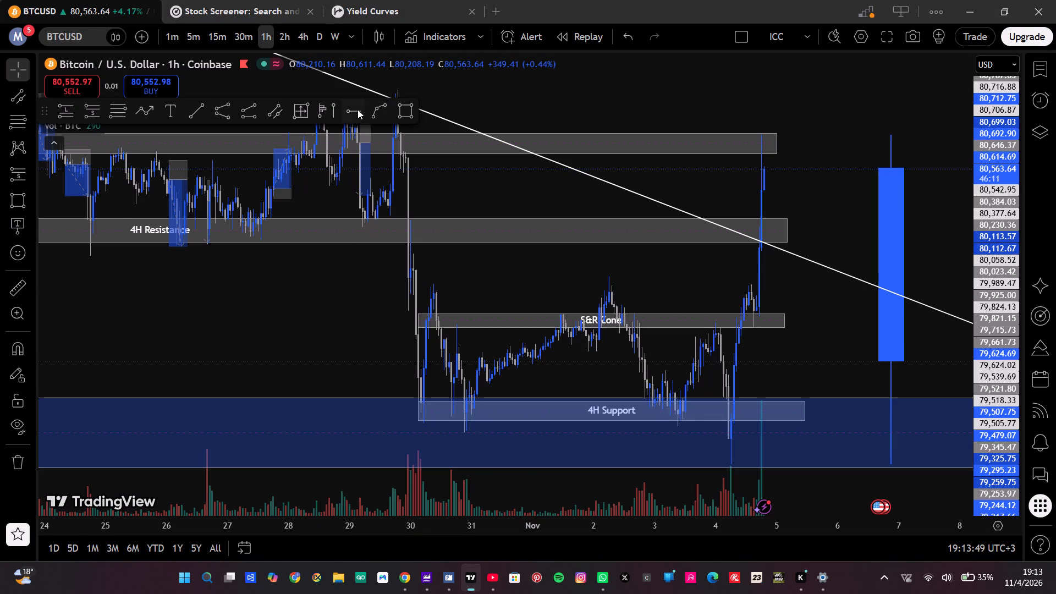
click(316, 41)
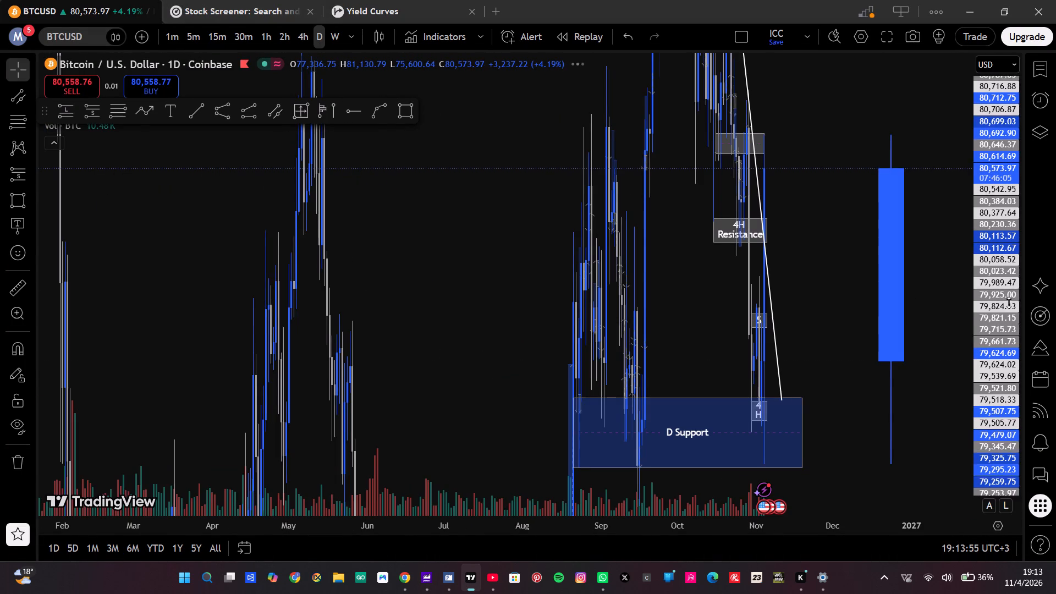
Delete the steep white descending trendline that runs from the late-October high down to the D Support zone.
scroll(1009, 302, down, 9)
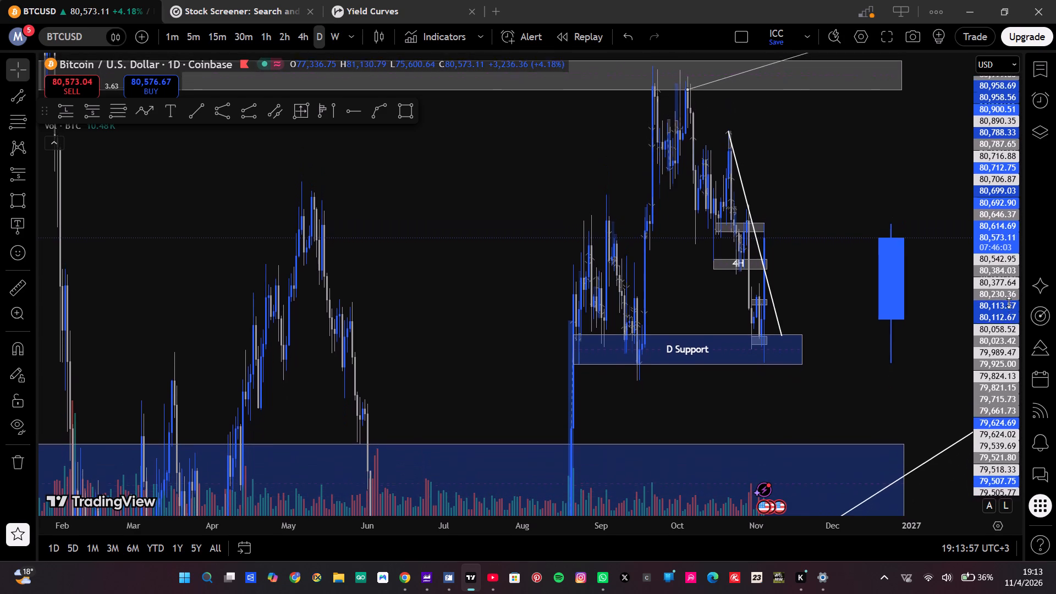
scroll(1009, 302, down, 3)
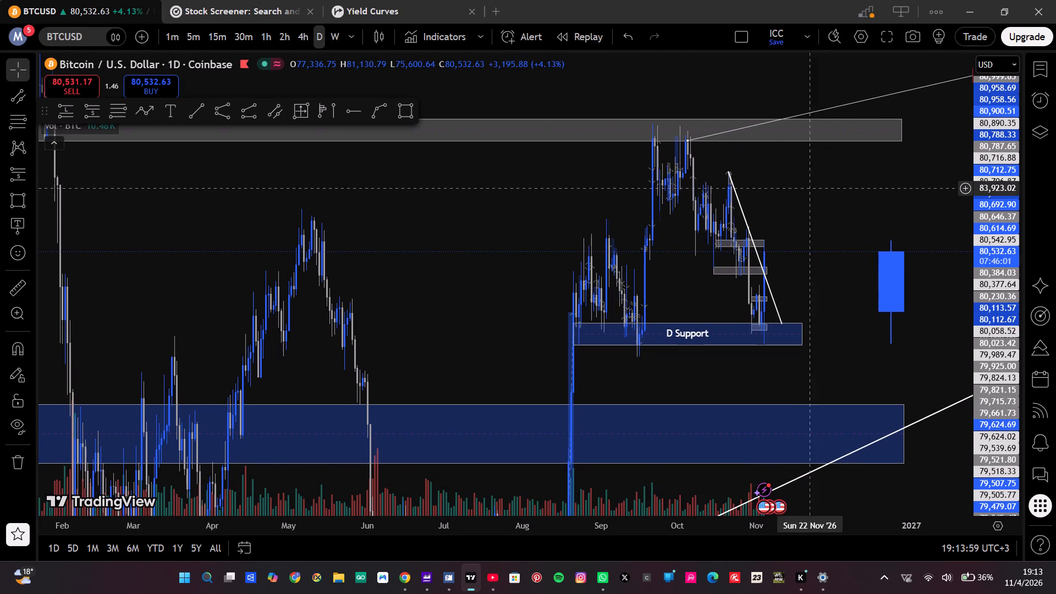
drag(806, 190, 897, 213)
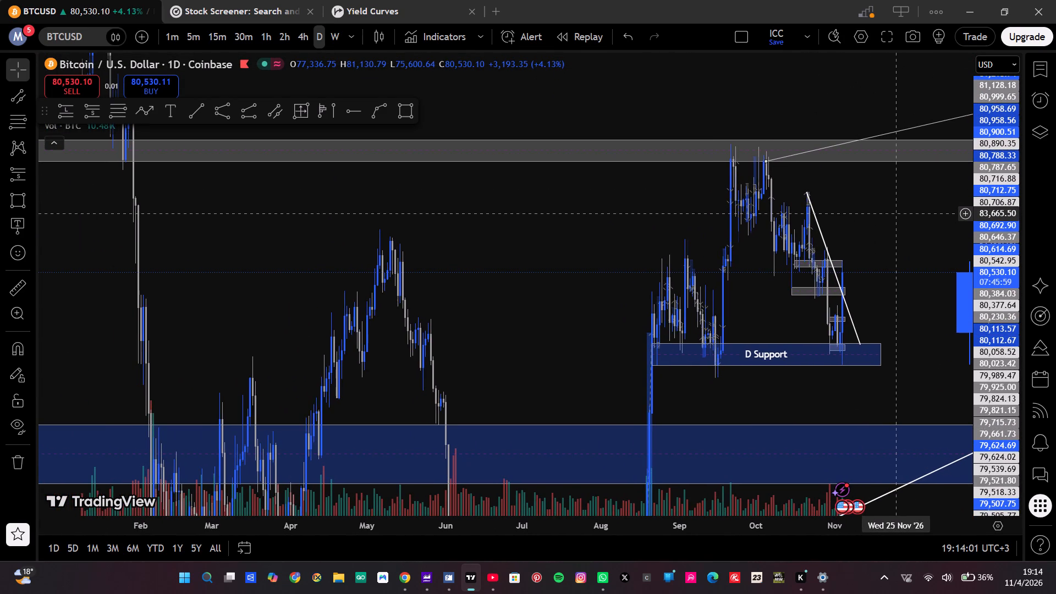
drag(897, 213, 909, 237)
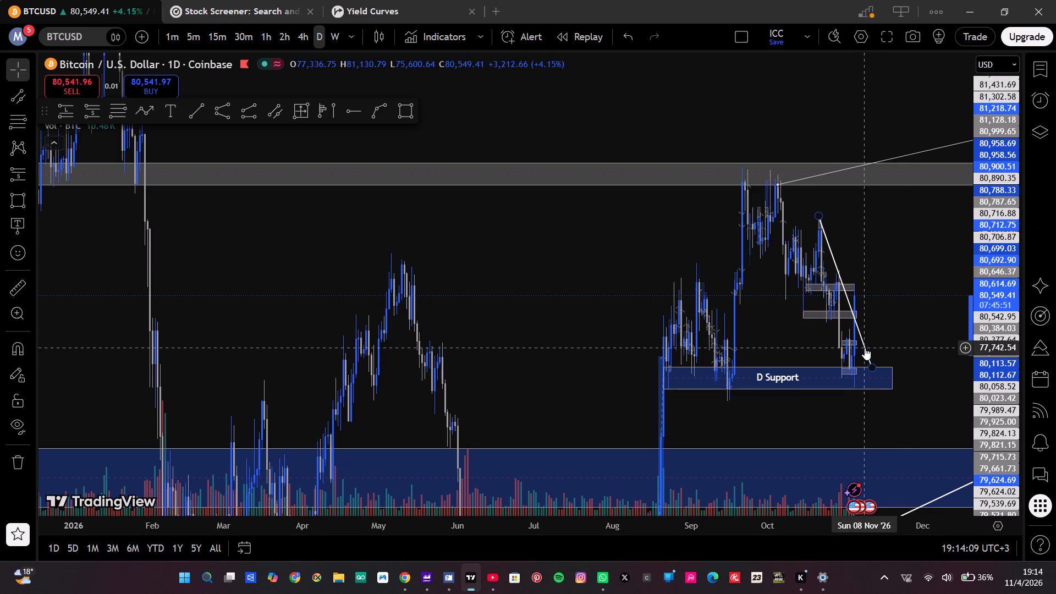
click(866, 347)
key(Delete)
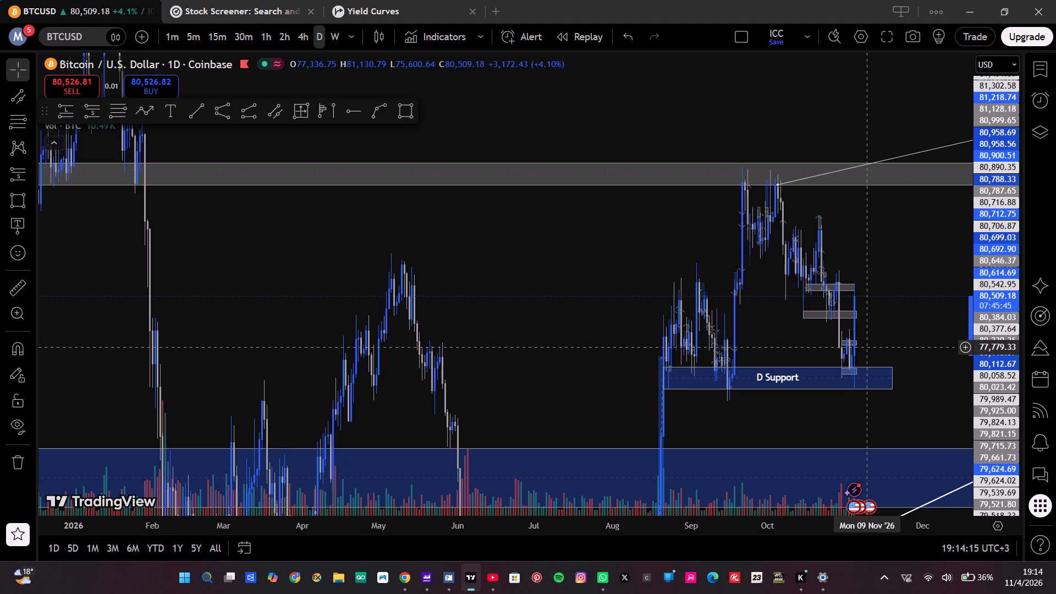
Extend the start of the grey zone just above 4H Resistance back to about 23 Aug '26.
drag(899, 312, 838, 337)
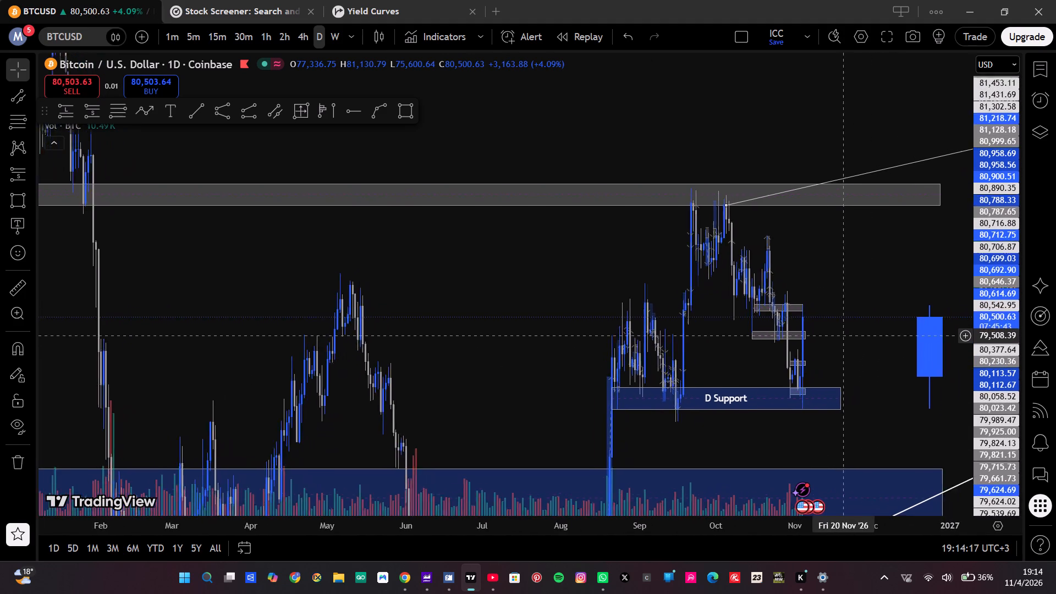
drag(838, 337, 815, 352)
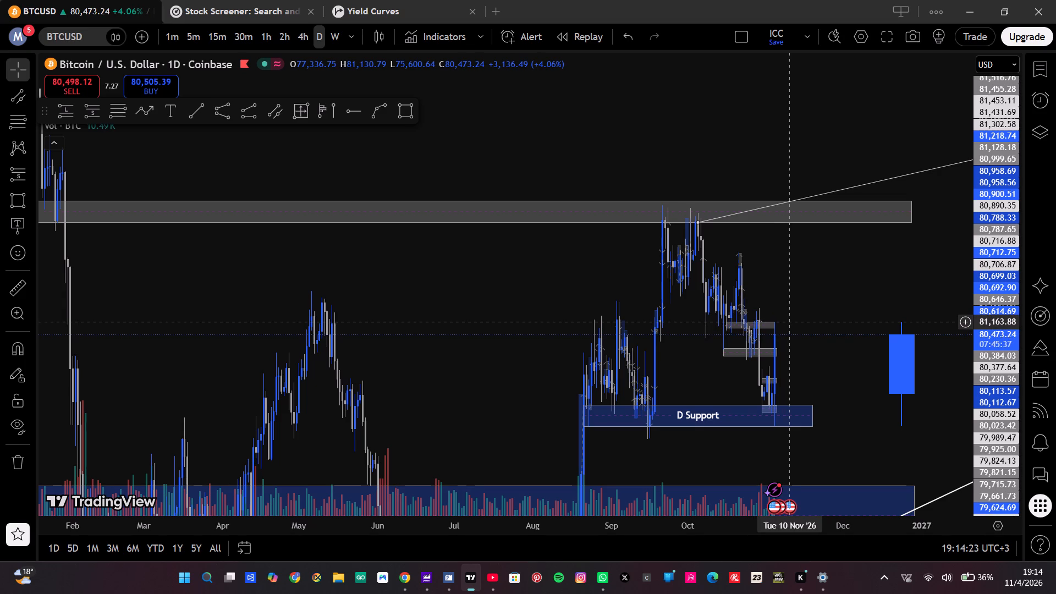
drag(790, 321, 936, 301)
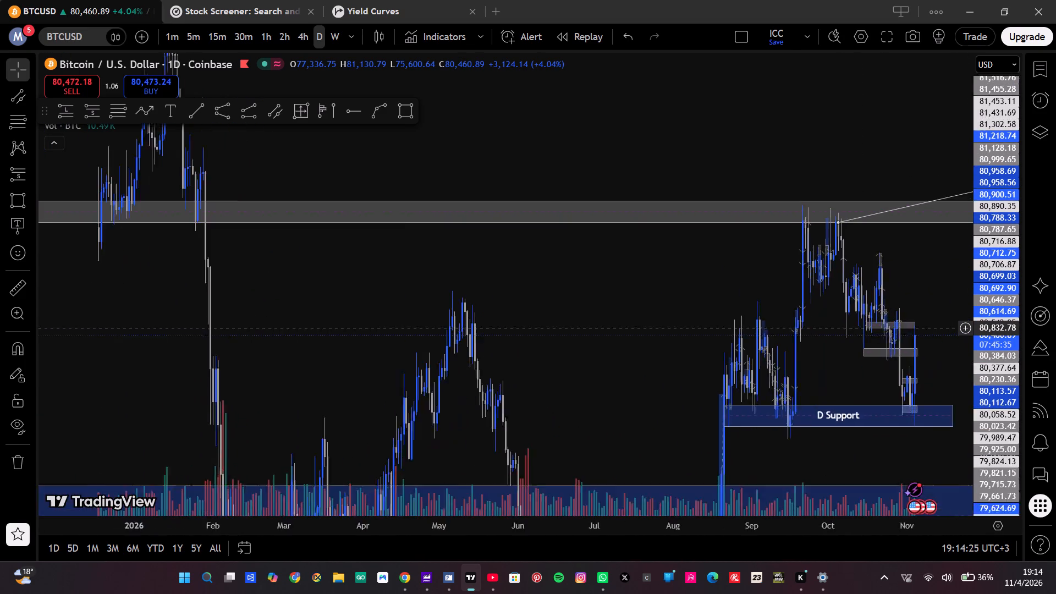
drag(936, 301, 866, 306)
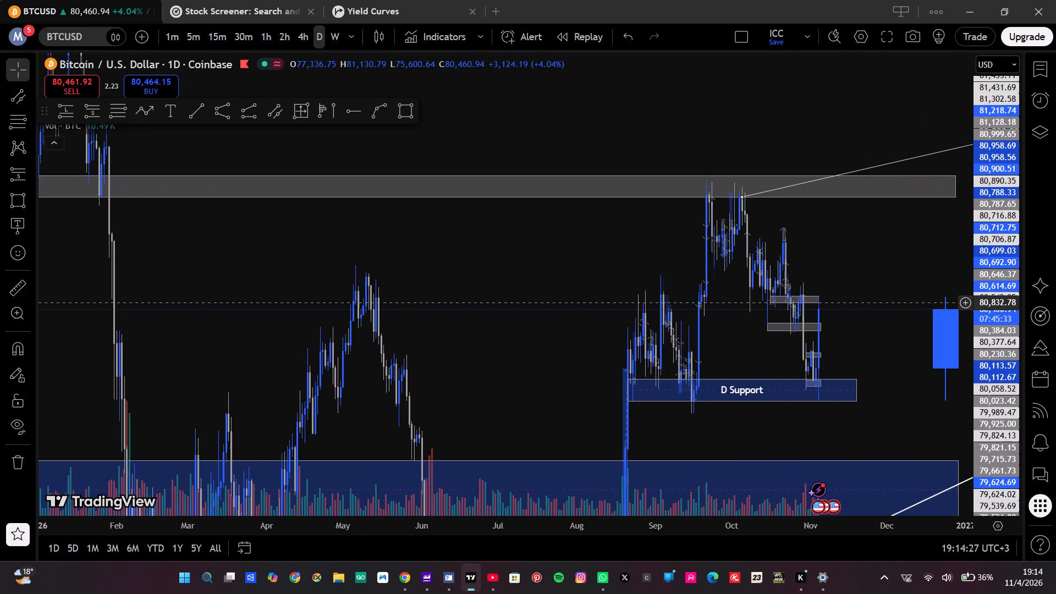
drag(866, 306, 867, 316)
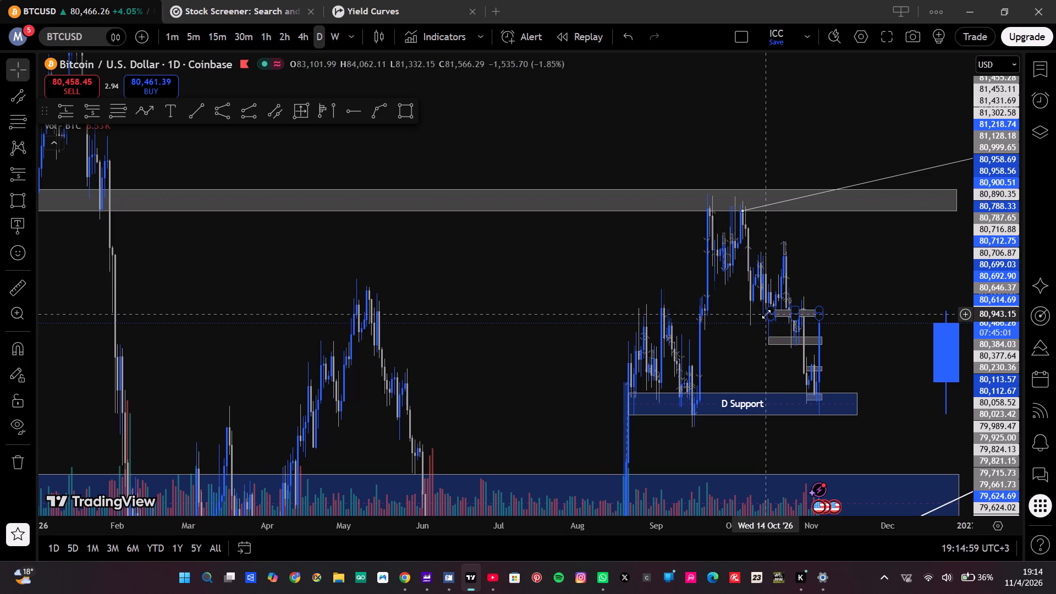
drag(766, 314, 754, 313)
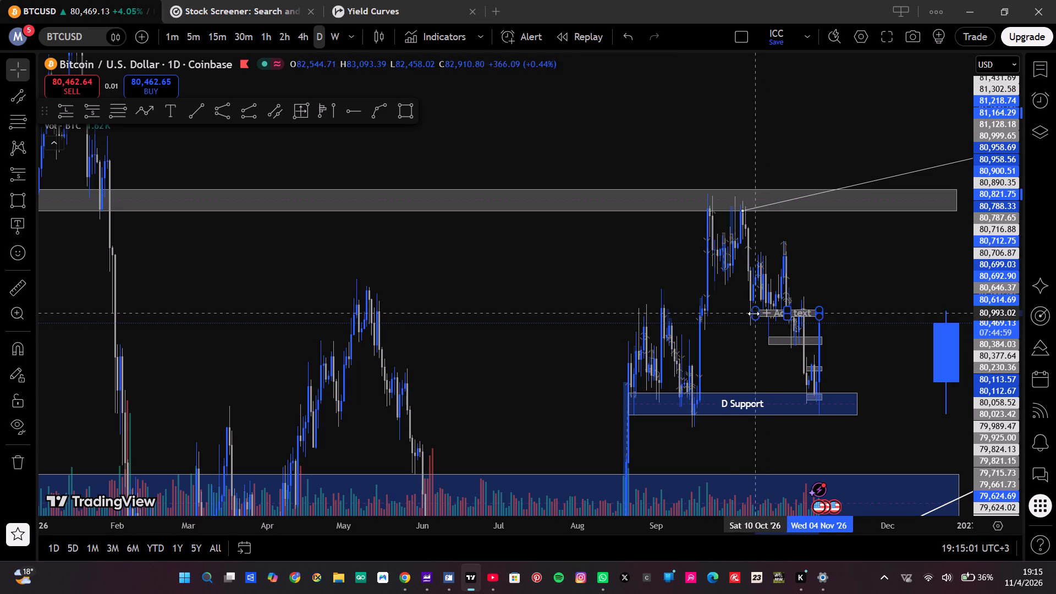
drag(754, 313, 633, 304)
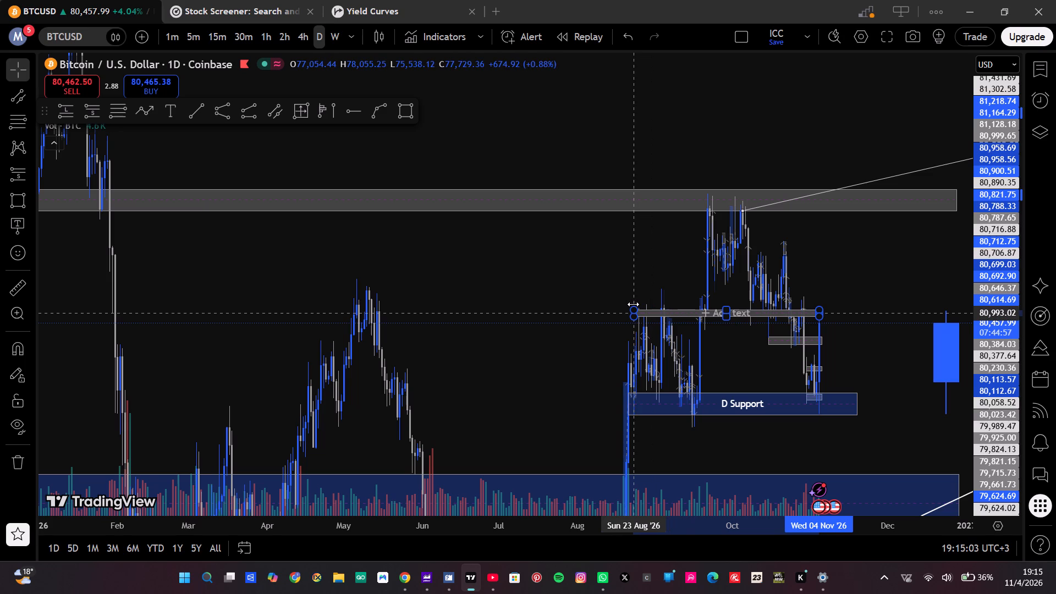
drag(633, 304, 634, 305)
click(639, 286)
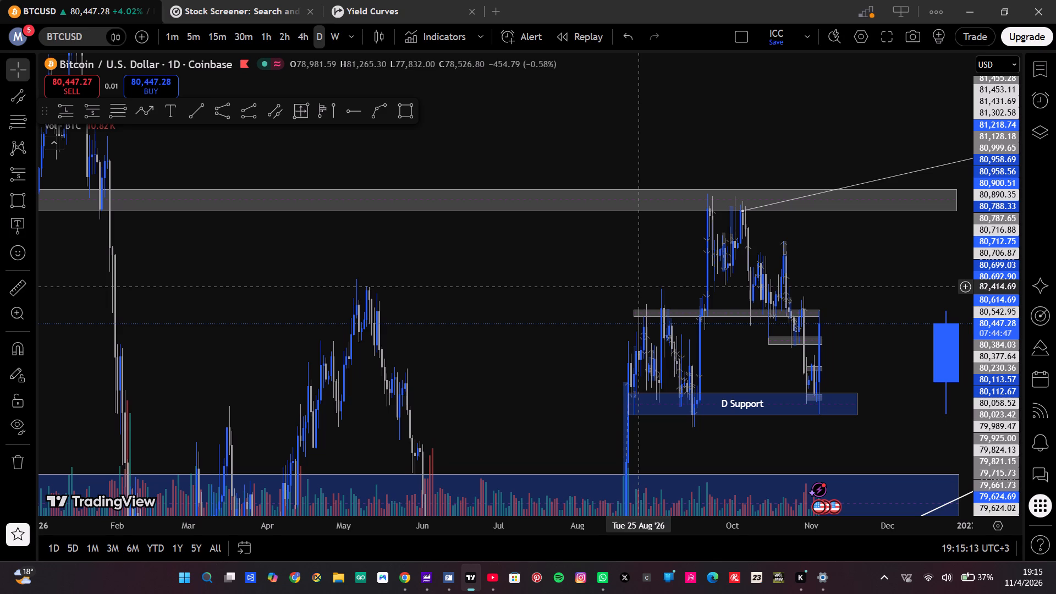
Draw a descending parallel channel from the 5 Oct '26 high near 86,473 to 21 Nov '26, with its lower line through the early-November lows.
drag(855, 305, 796, 289)
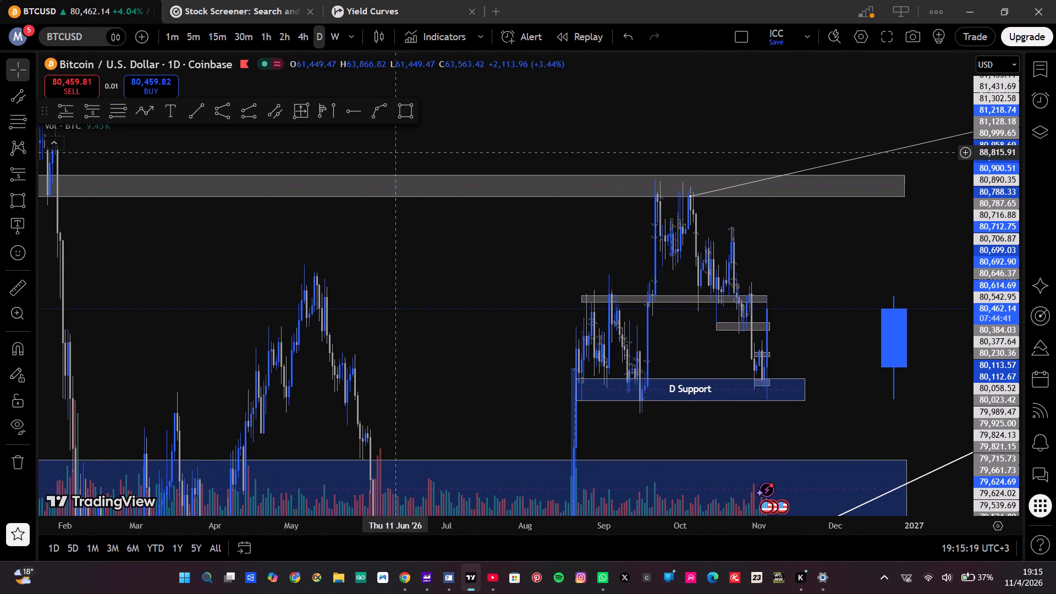
click(272, 110)
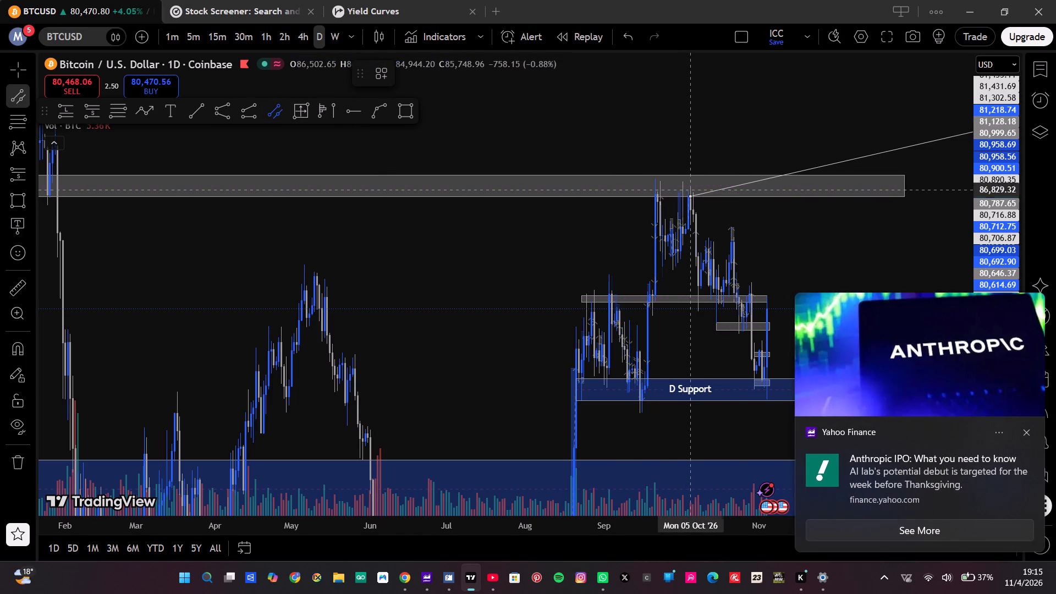
click(1027, 428)
scroll(926, 290, up, 1)
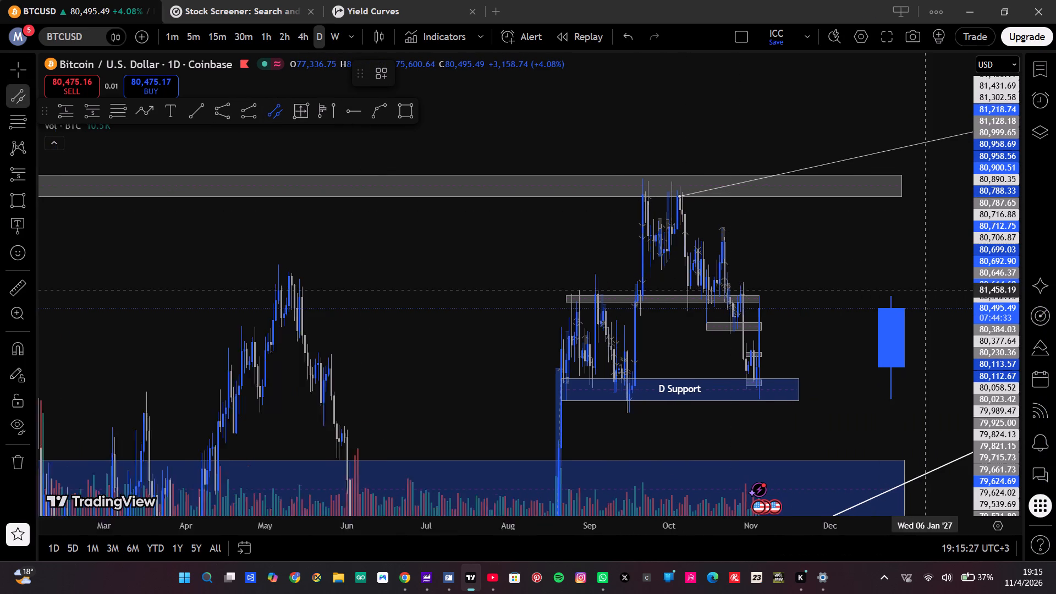
scroll(926, 290, up, 4)
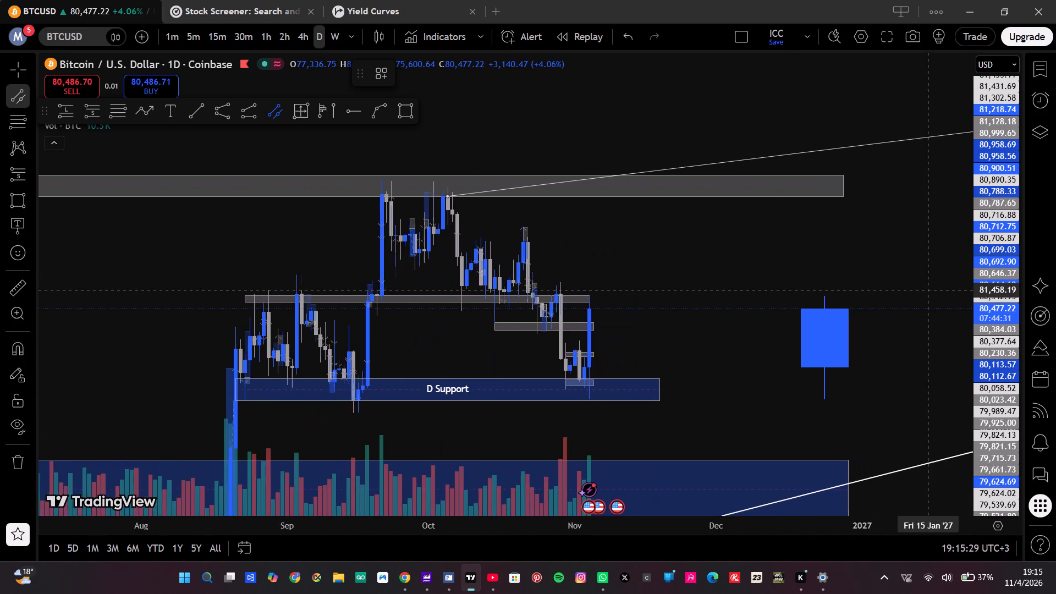
scroll(1005, 290, up, 5)
scroll(848, 252, down, 1)
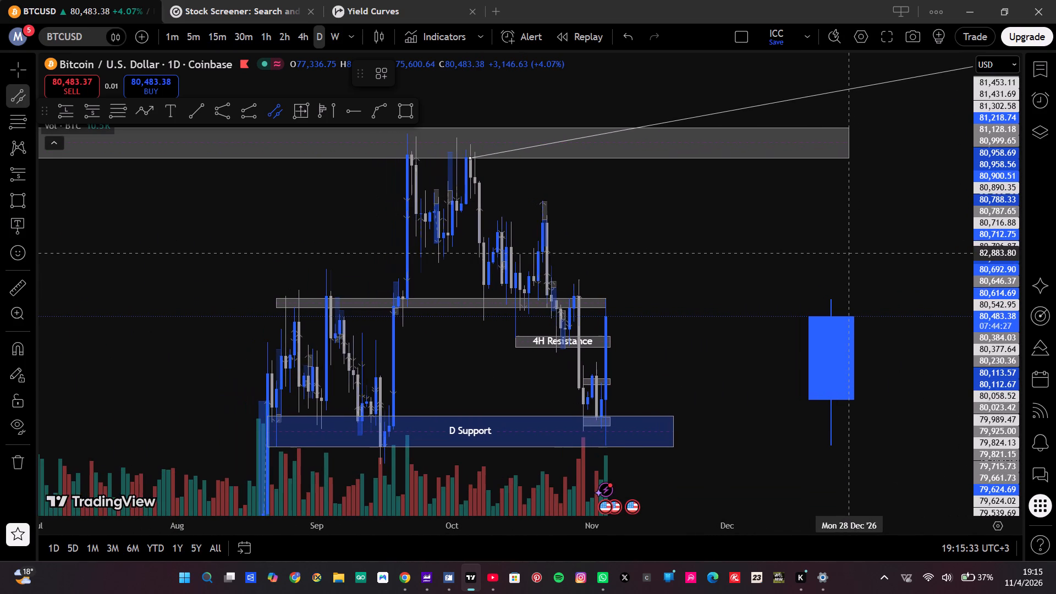
scroll(848, 252, down, 2)
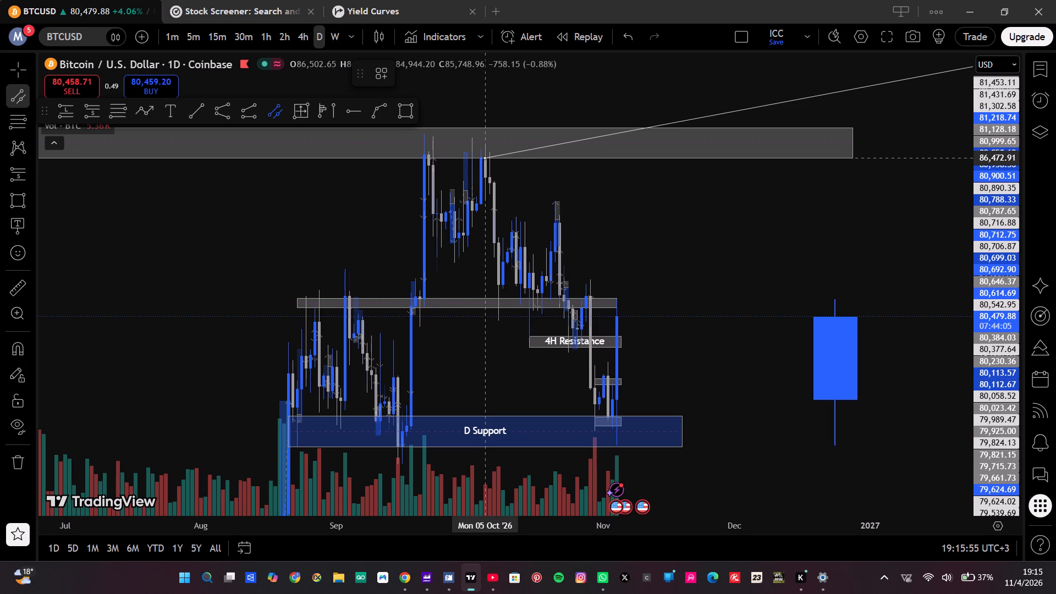
click(487, 158)
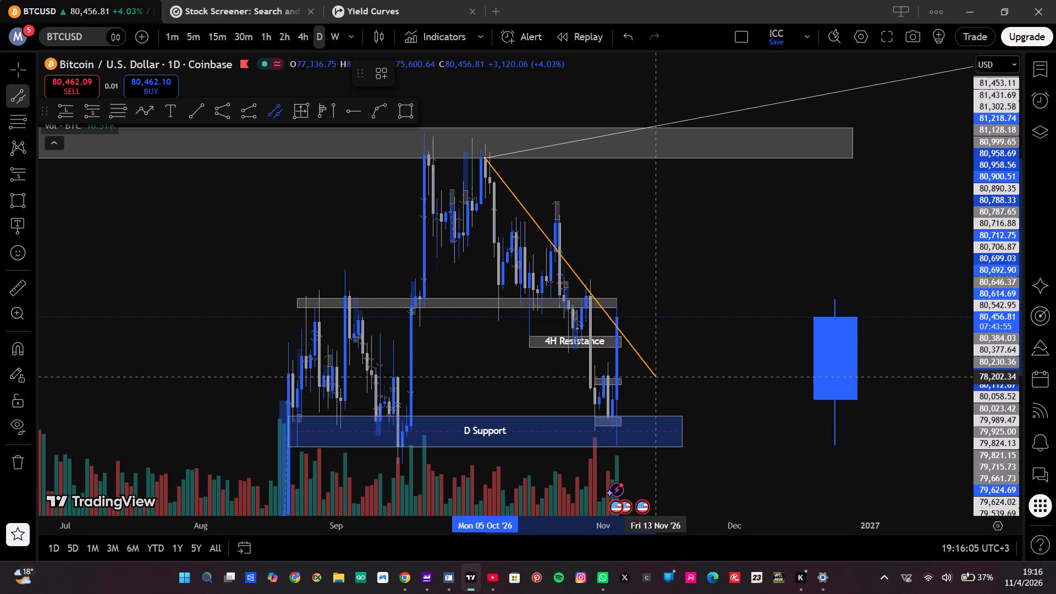
click(691, 335)
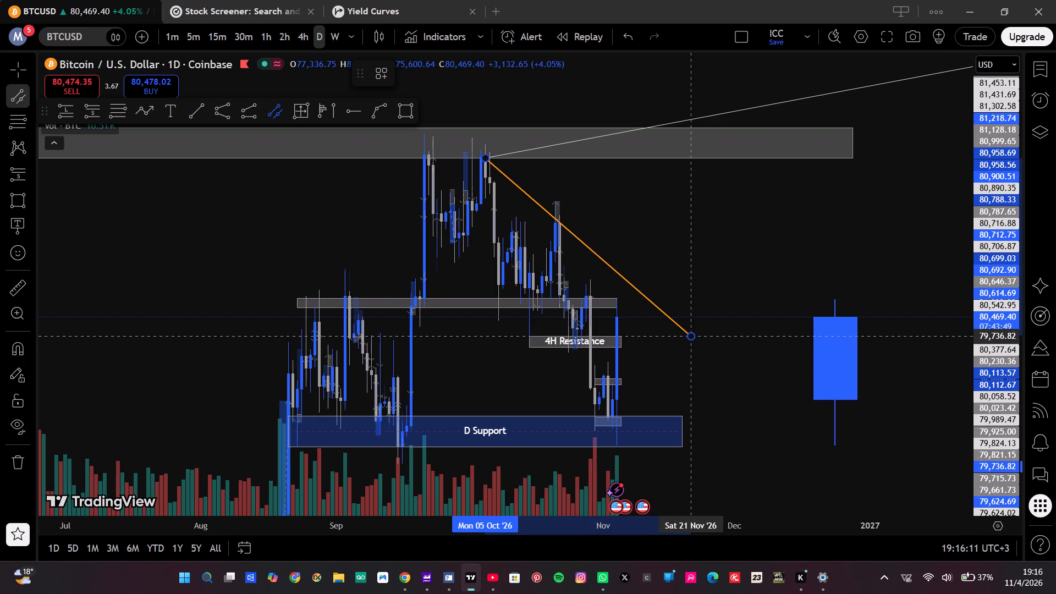
click(622, 426)
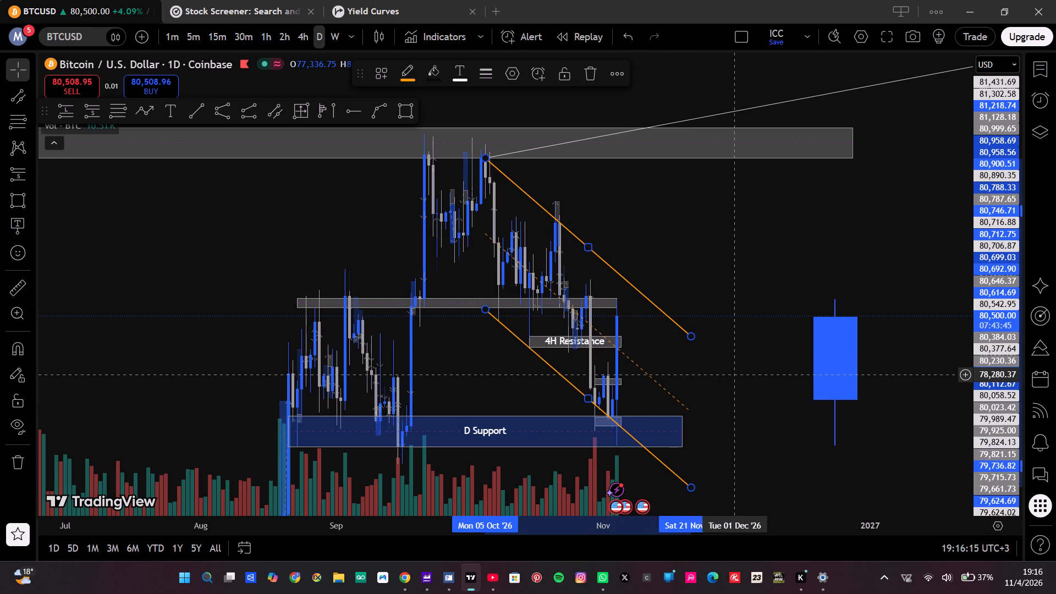
click(736, 374)
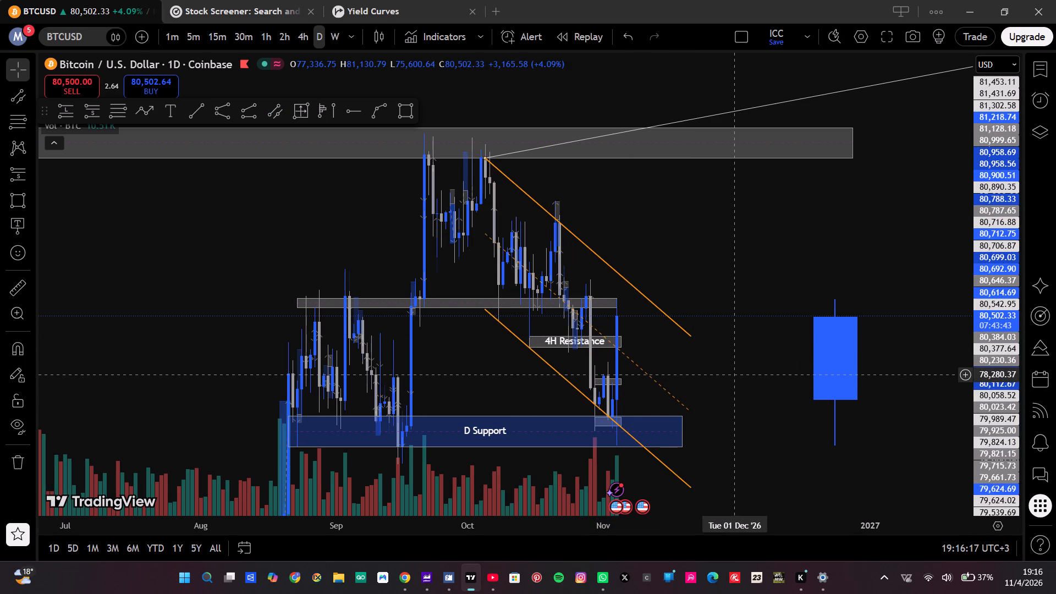
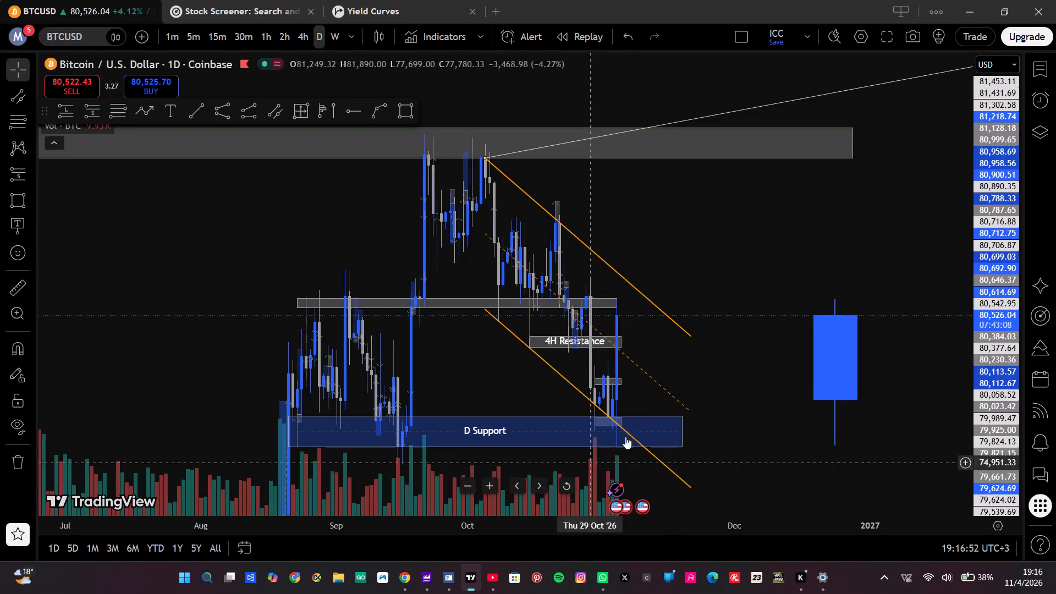
Switch to the Chrome window showing the five-minute XAUUSD chart.
click(404, 571)
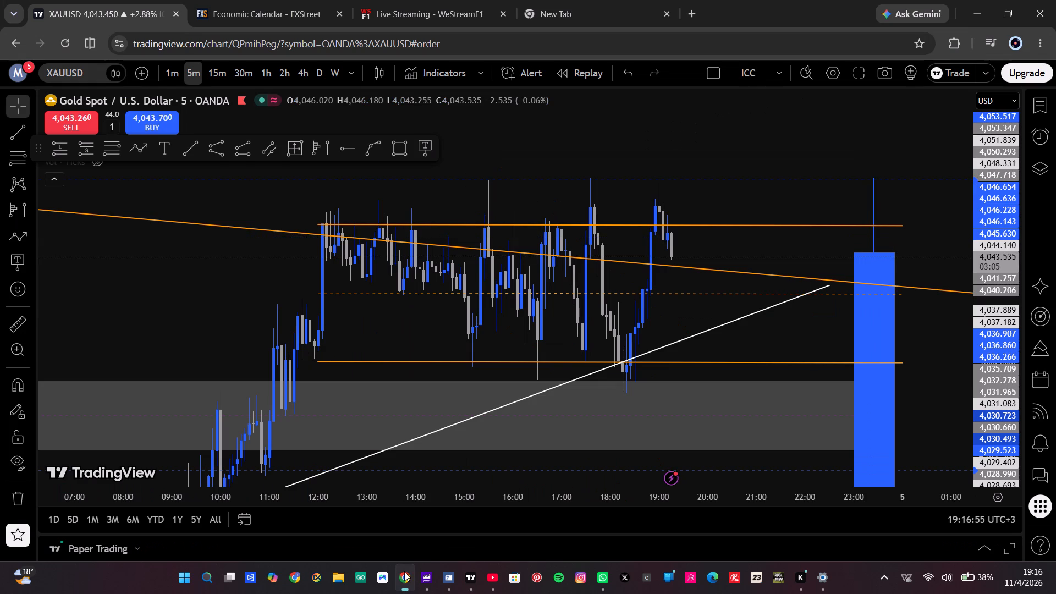
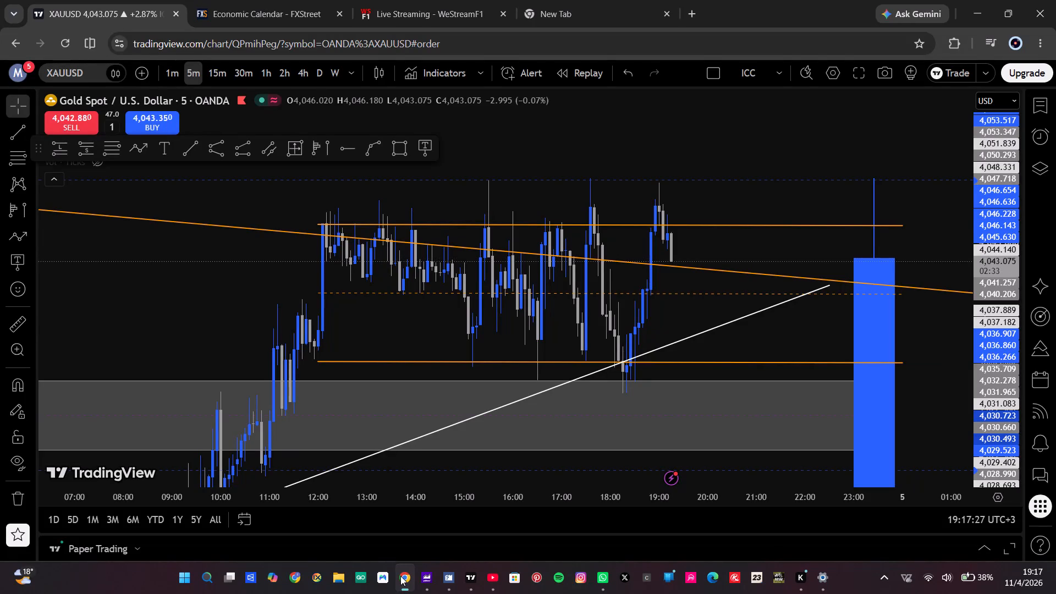
Switch from Chrome back to the TradingView window with the daily BTCUSD chart.
click(400, 576)
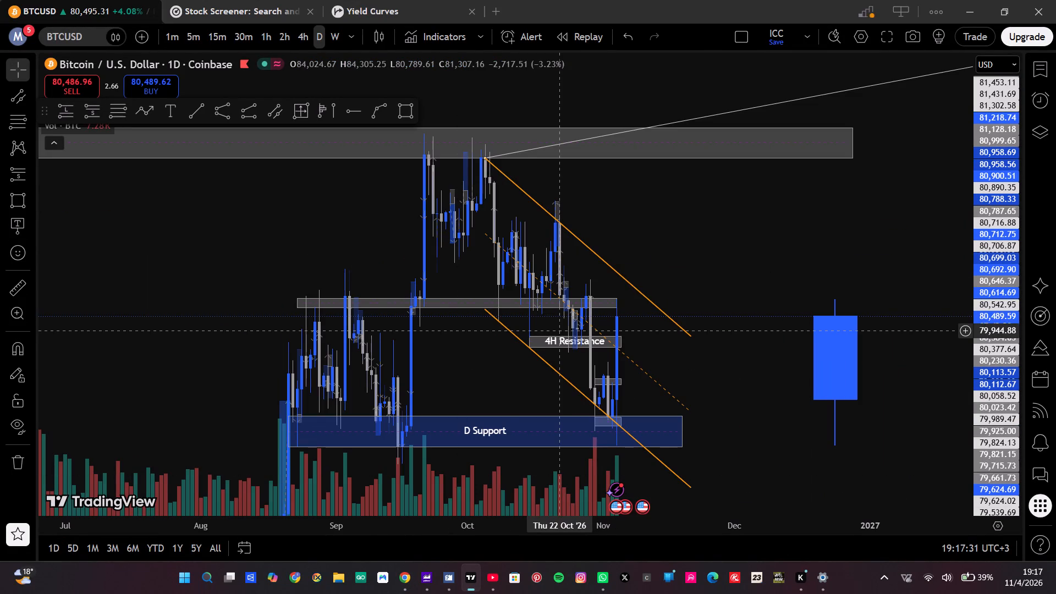
Extend the start of the long grey zone near 87,000 back to Mon 11 Nov '24.
scroll(320, 299, down, 3)
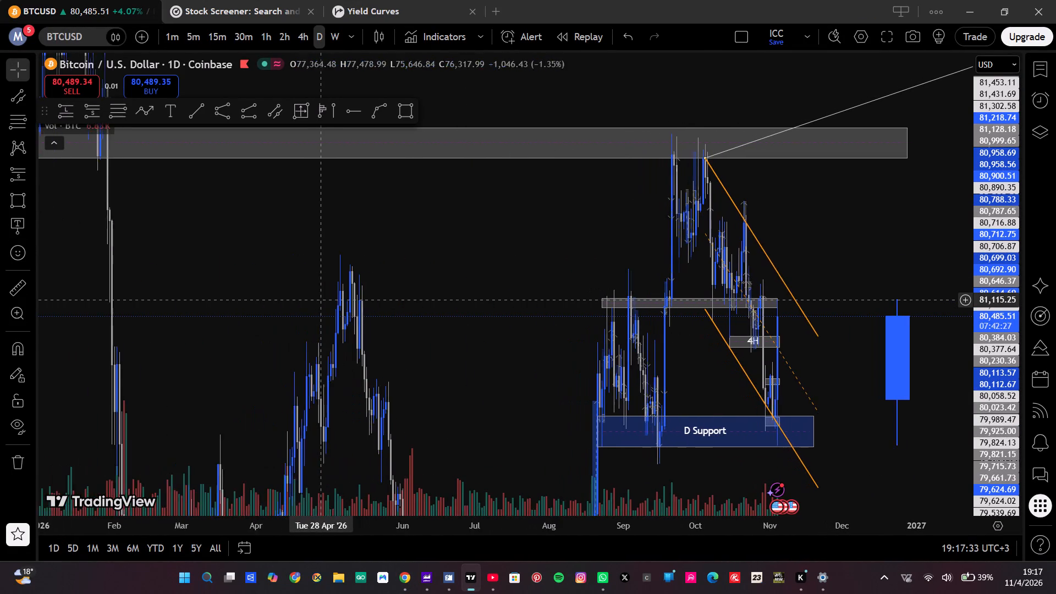
drag(238, 214, 581, 355)
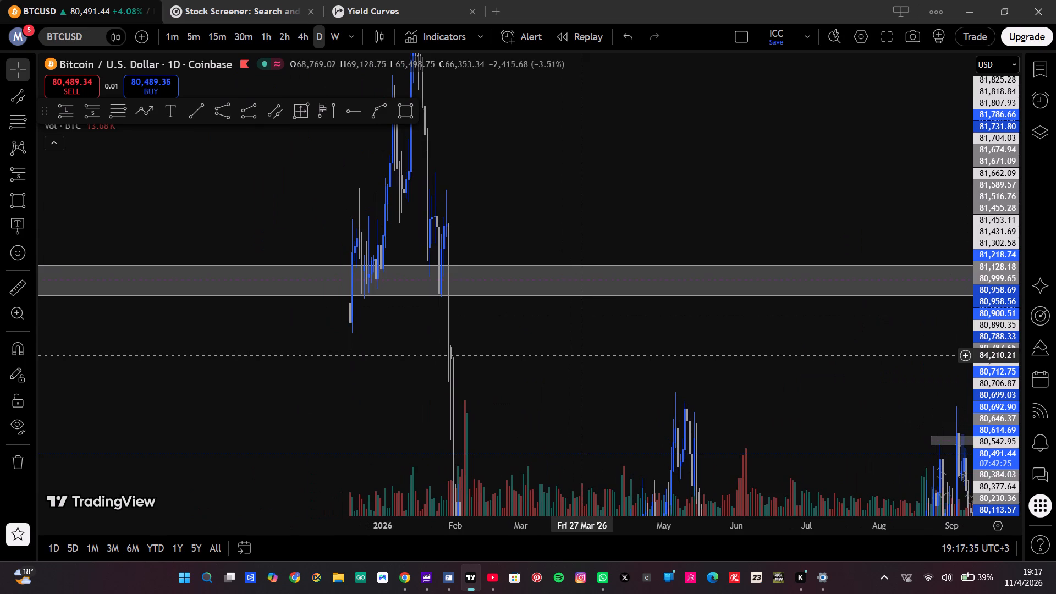
drag(581, 355, 686, 333)
drag(270, 303, 670, 321)
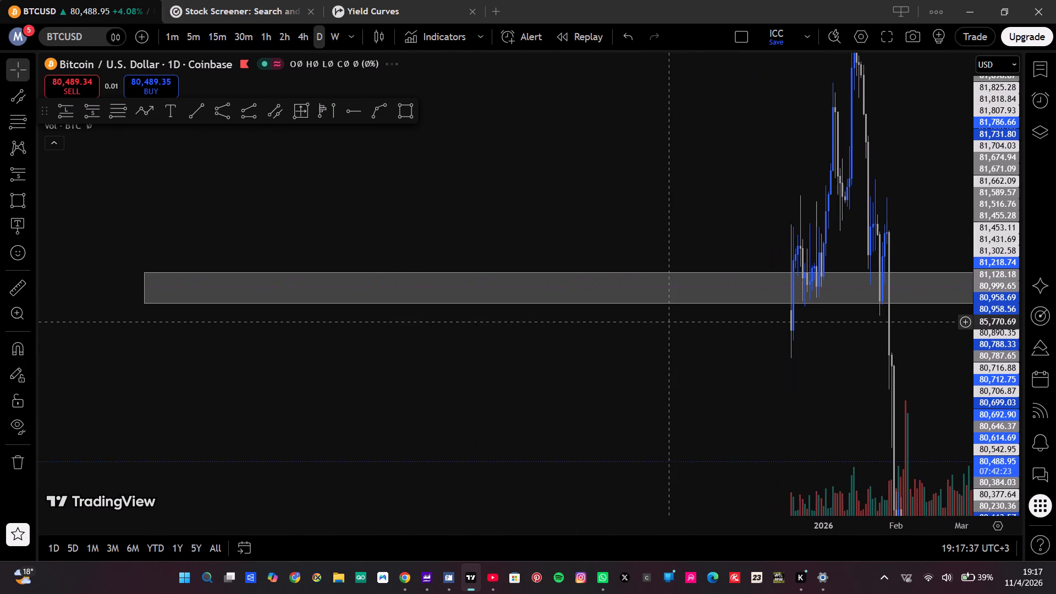
drag(670, 321, 569, 300)
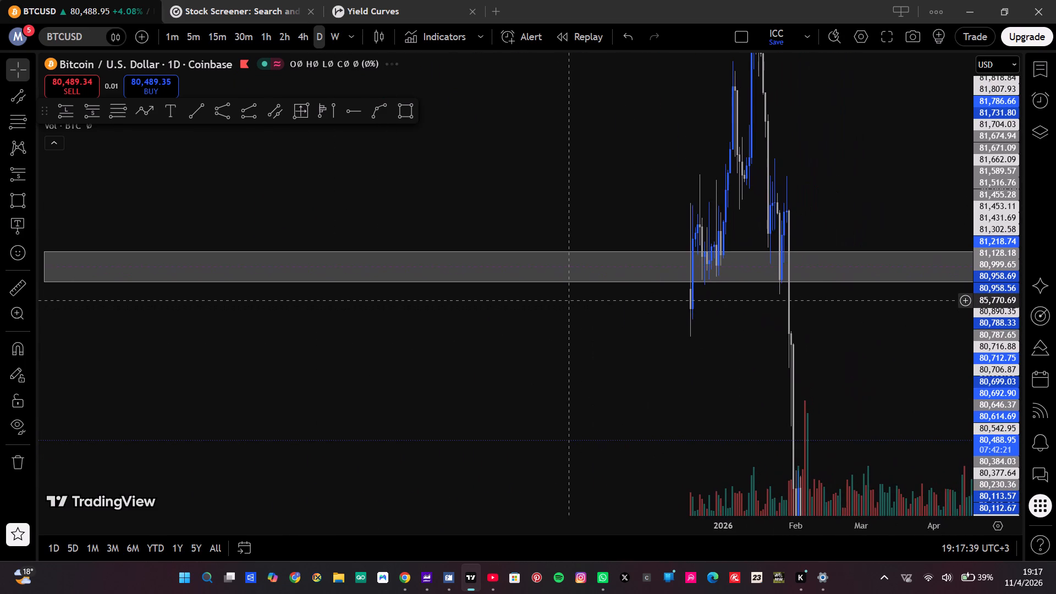
drag(569, 300, 828, 260)
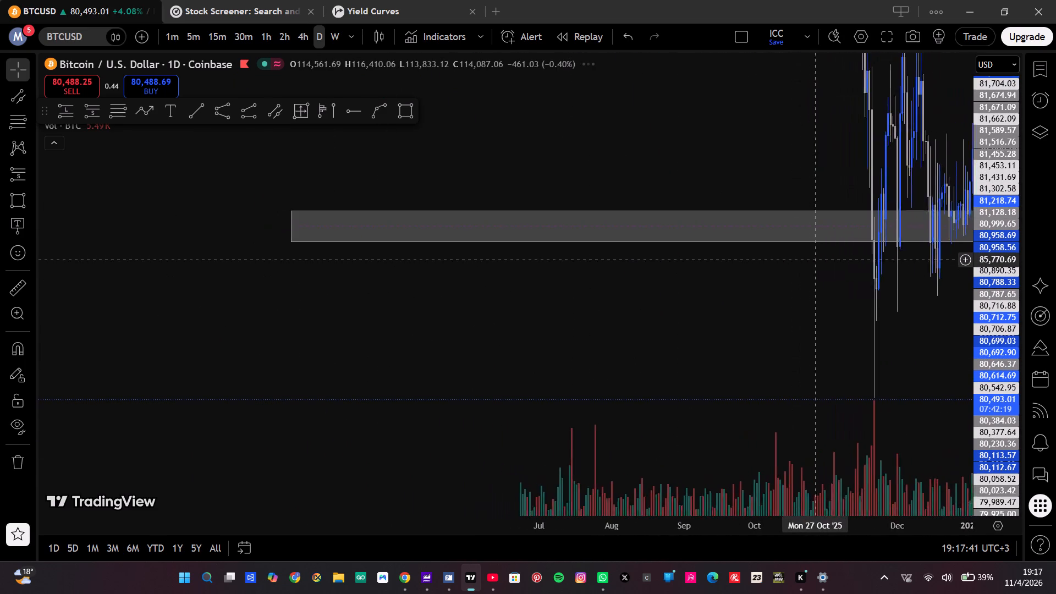
drag(828, 260, 518, 259)
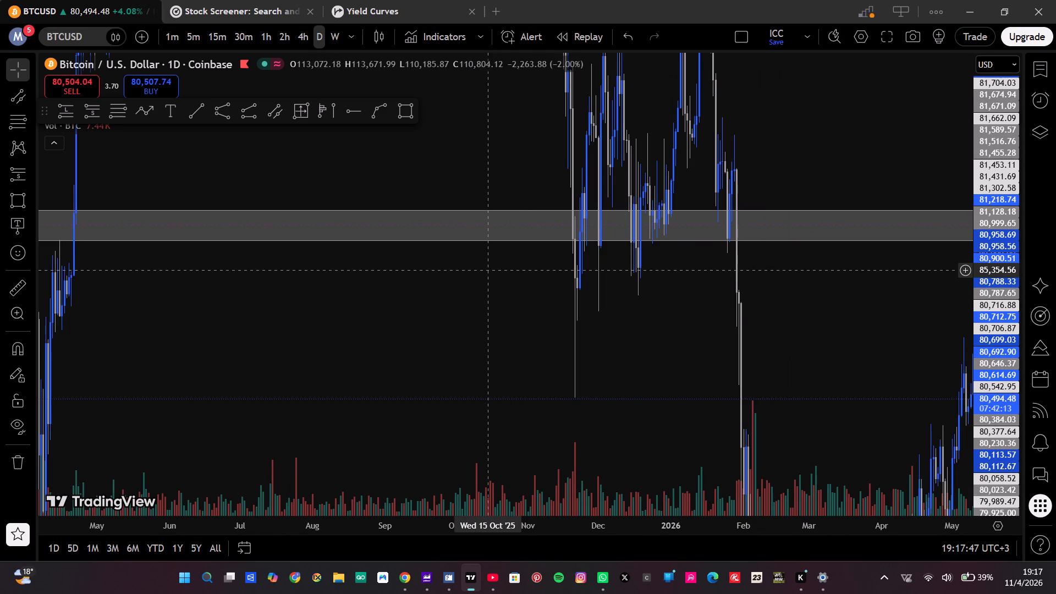
drag(488, 269, 879, 285)
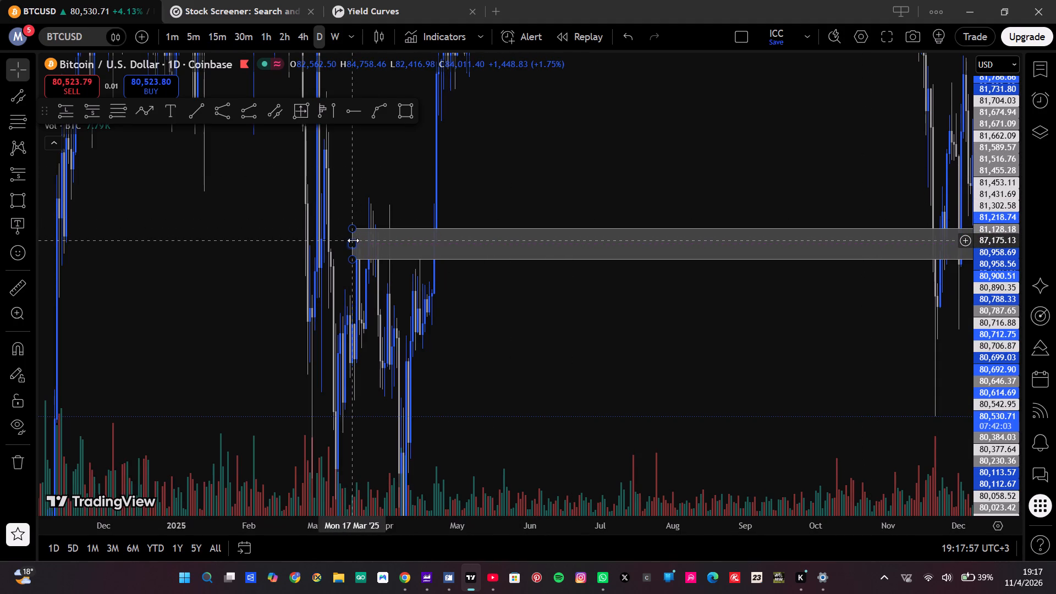
drag(353, 240, 103, 227)
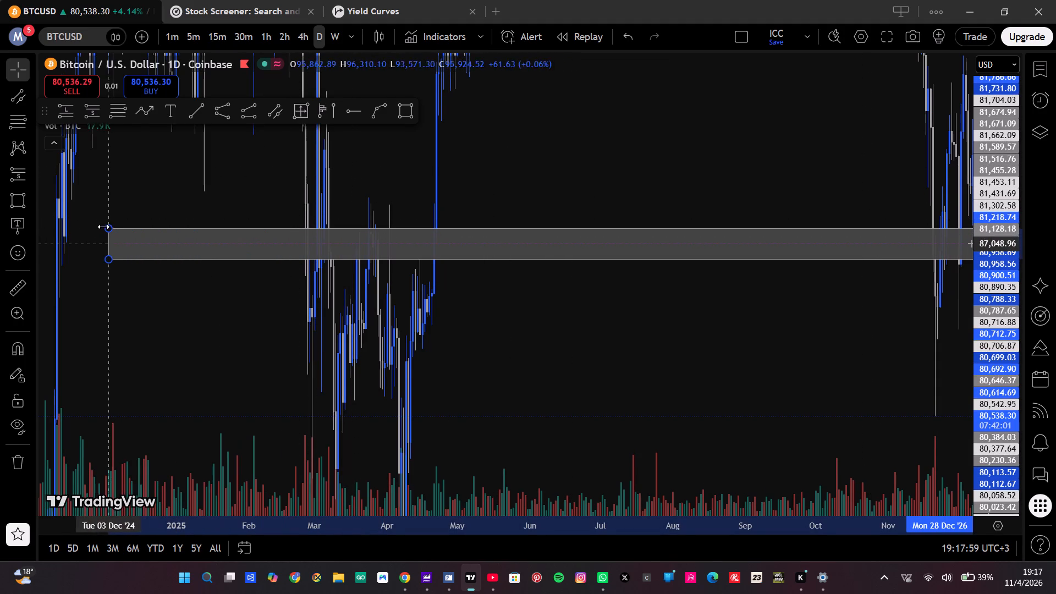
drag(103, 227, 63, 228)
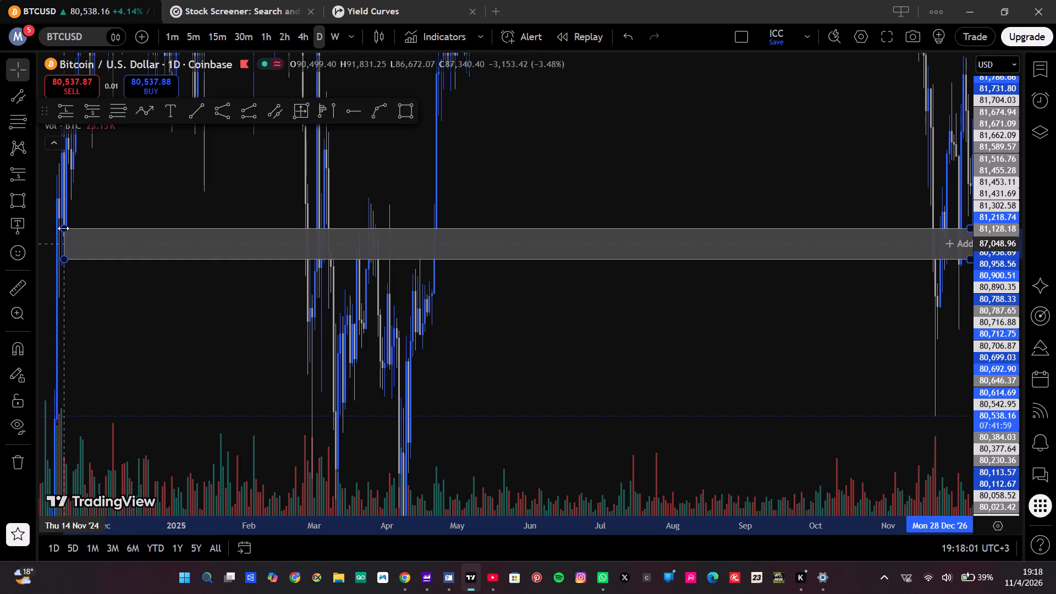
drag(63, 228, 57, 227)
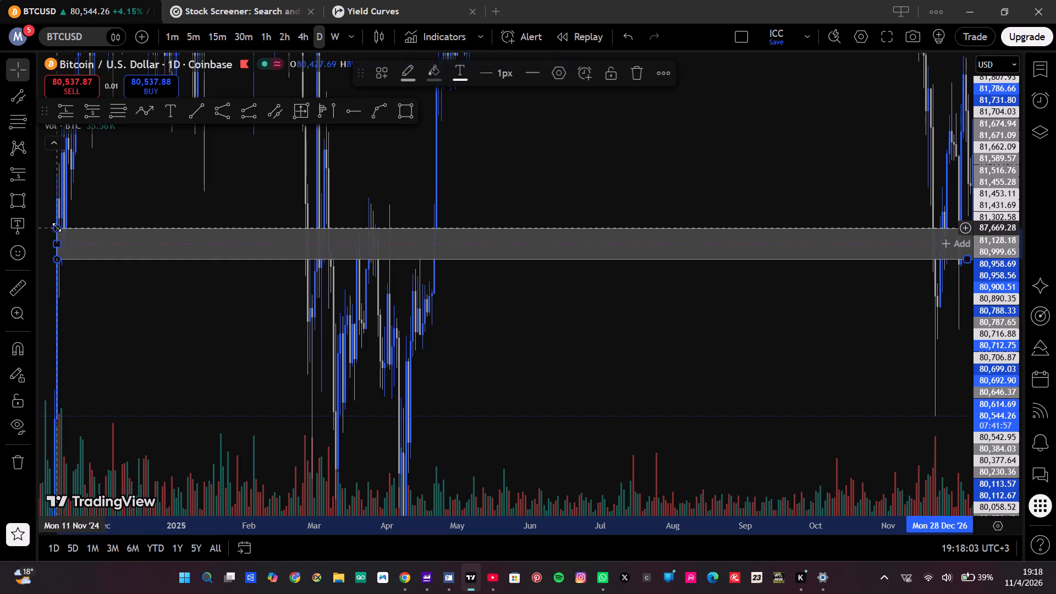
click(141, 184)
Examine BTCUSD price action along the long grey zone from late 2024 up to the current descending channel and D Support zone.
drag(141, 184, 524, 189)
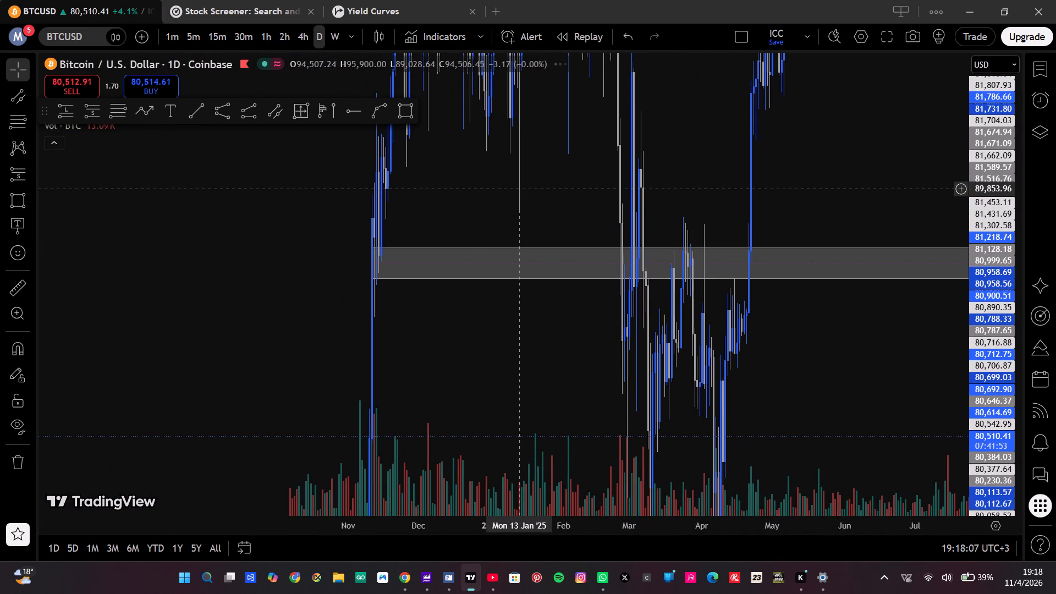
drag(524, 189, 224, 153)
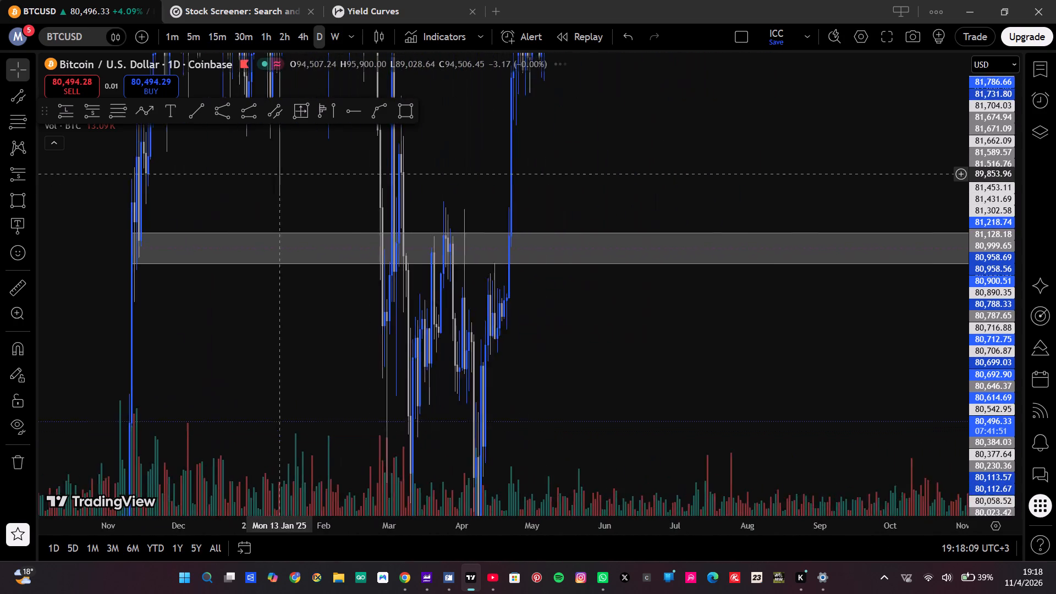
drag(224, 153, 174, 147)
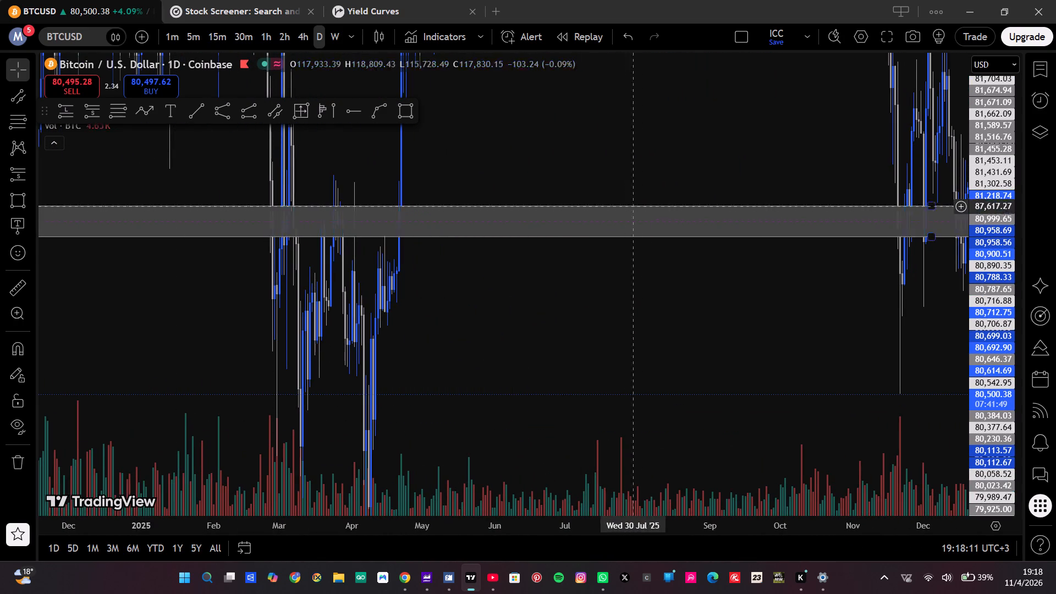
drag(707, 164, 298, 252)
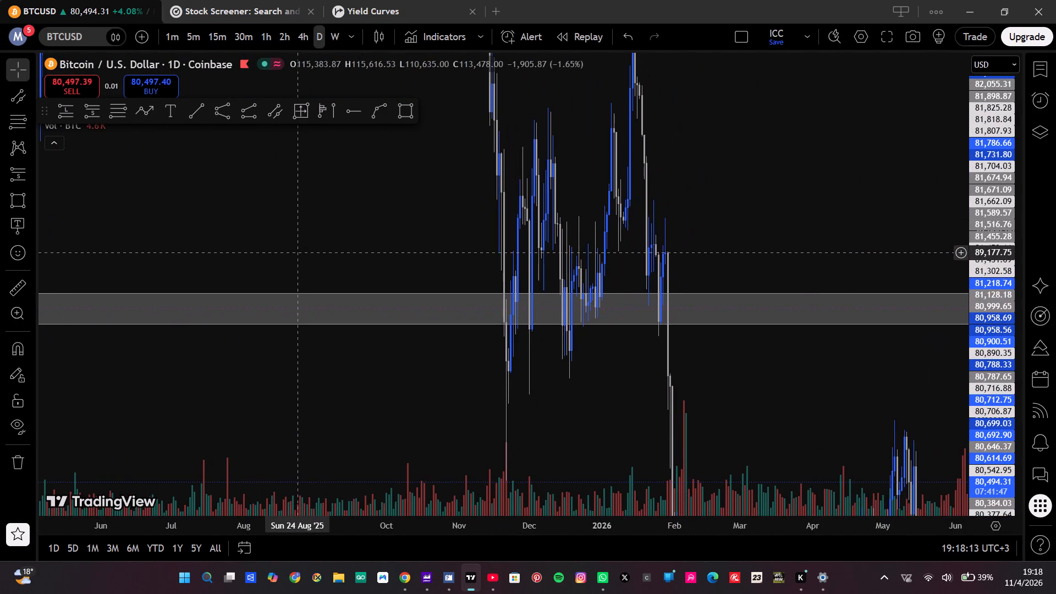
drag(793, 218, 522, 166)
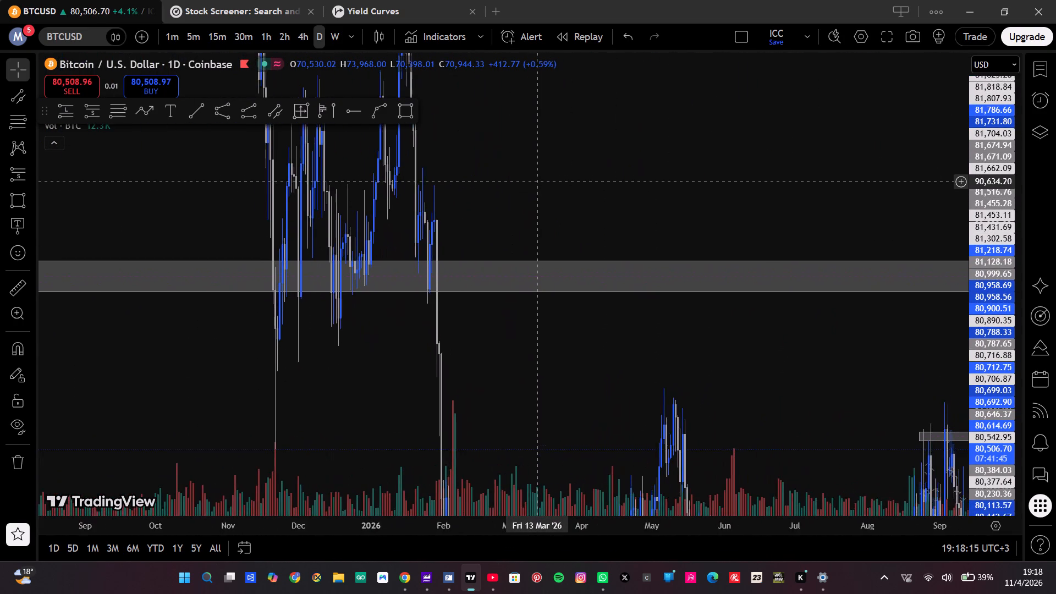
drag(522, 166, 498, 151)
drag(754, 137, 487, 174)
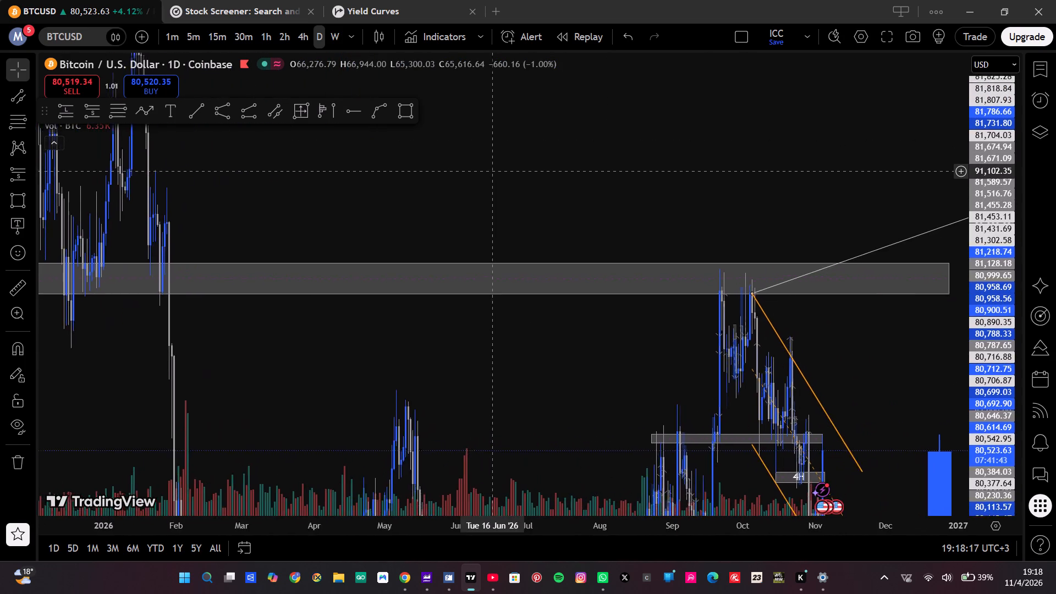
drag(487, 174, 468, 194)
drag(468, 194, 347, 103)
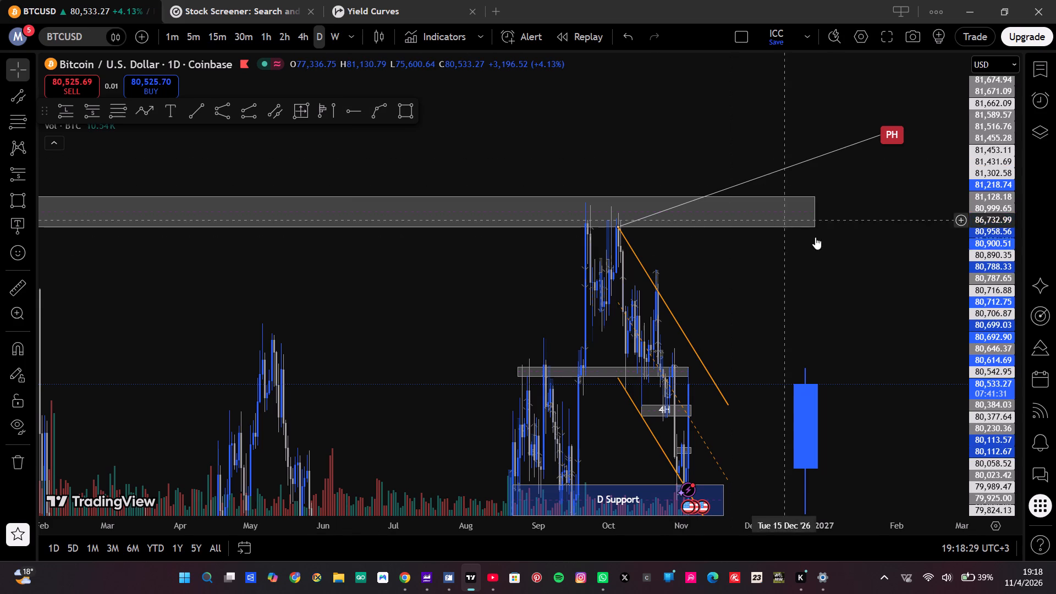
scroll(998, 287, down, 3)
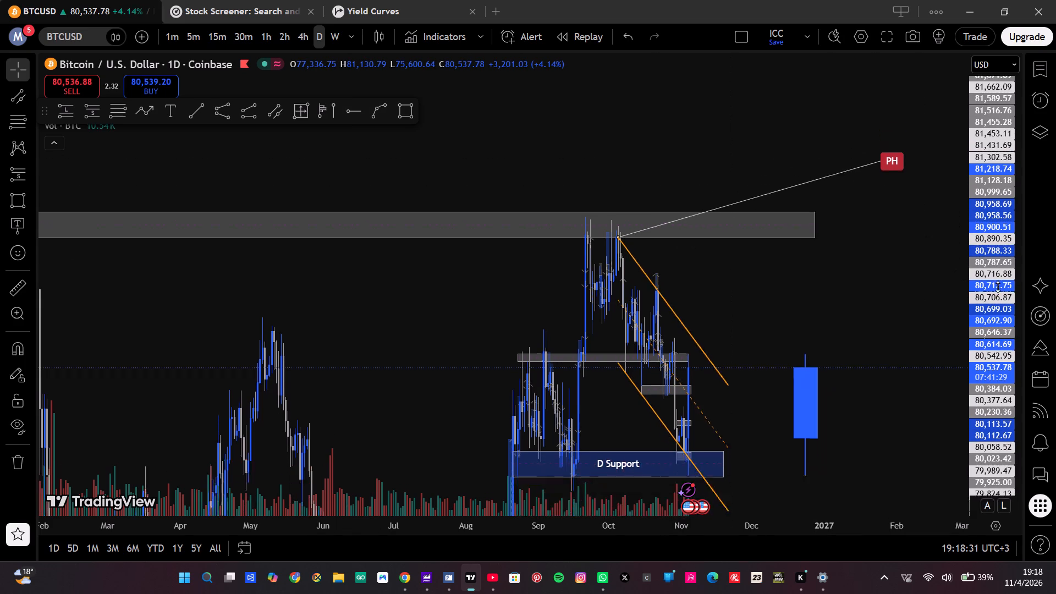
scroll(892, 243, up, 3)
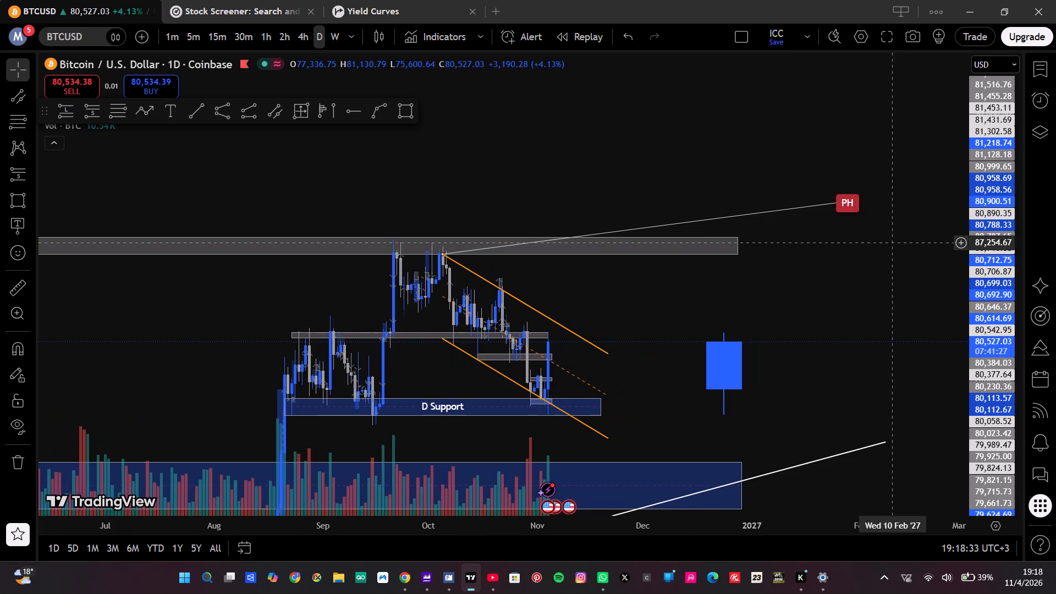
scroll(1005, 248, up, 5)
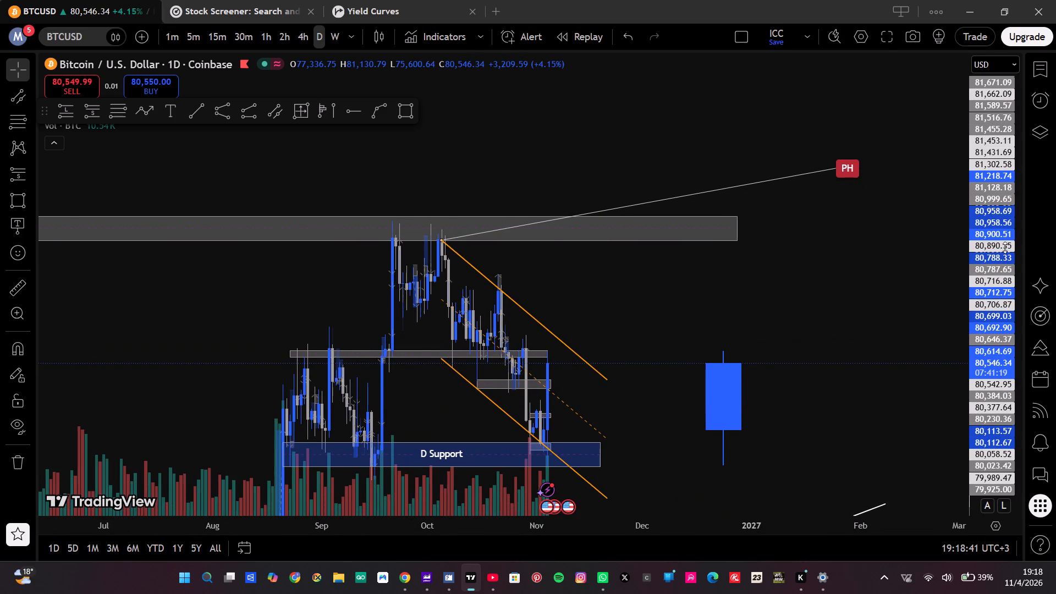
drag(801, 313, 938, 199)
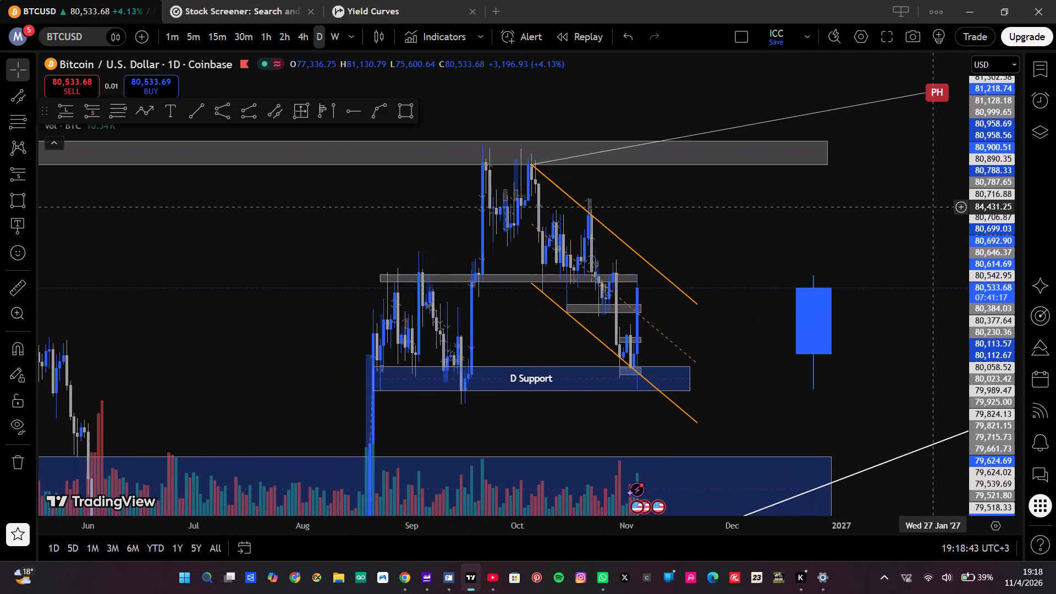
drag(938, 199, 950, 184)
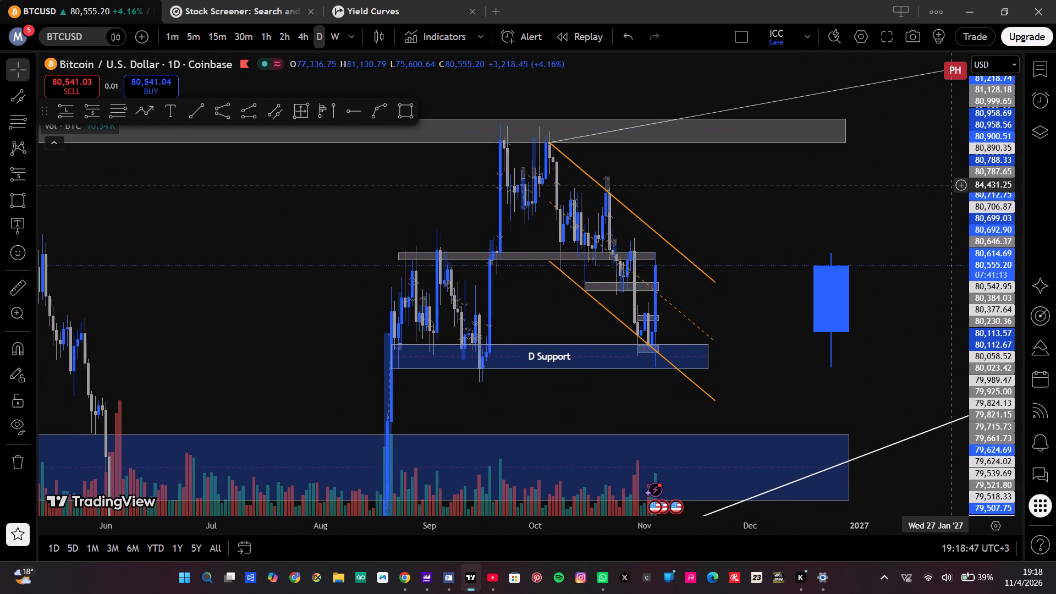
drag(864, 192, 941, 224)
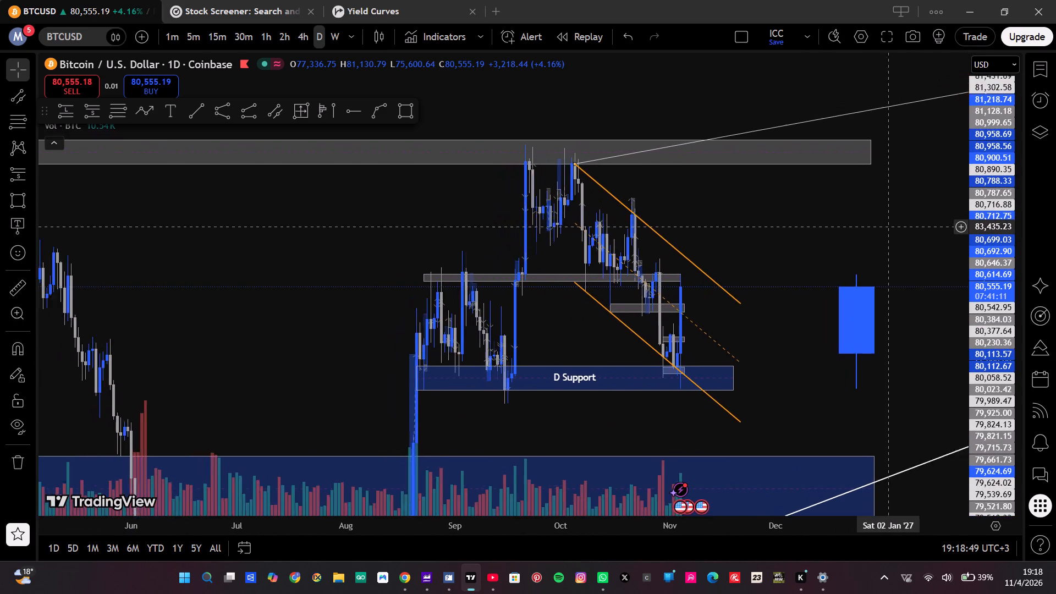
drag(941, 224, 862, 216)
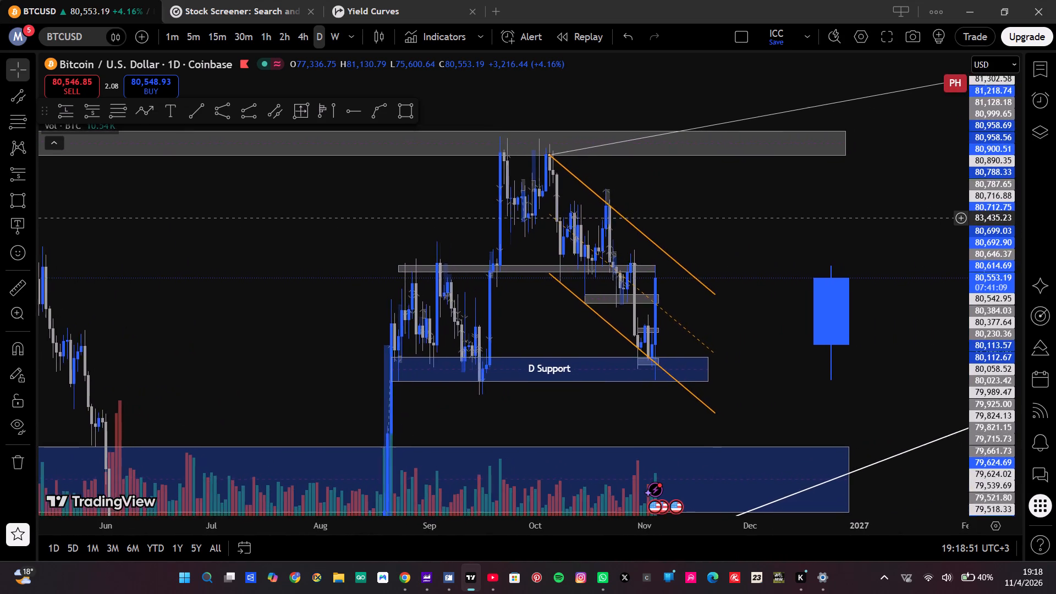
drag(862, 216, 824, 224)
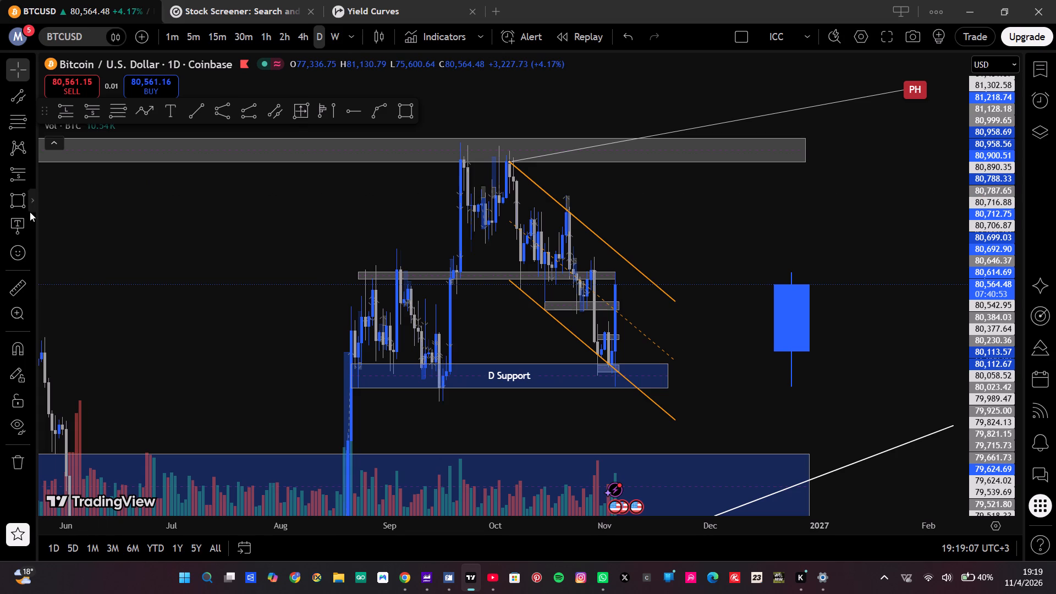
Add a callout labelled PL from the 16 Sep '26 low at D Support, placing its label at 7 Nov '26 near 74,205.
click(14, 227)
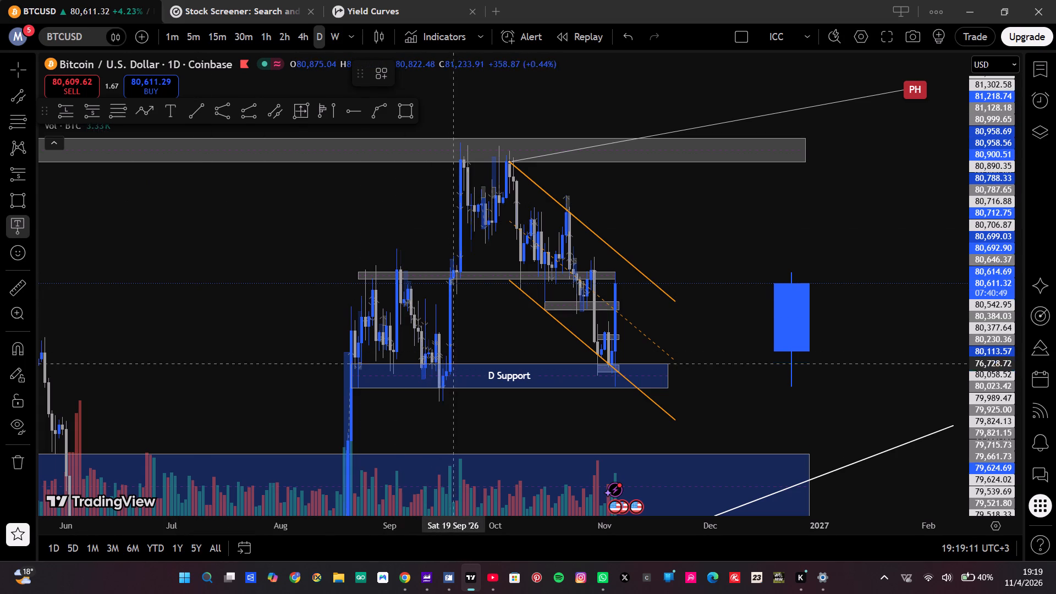
click(442, 388)
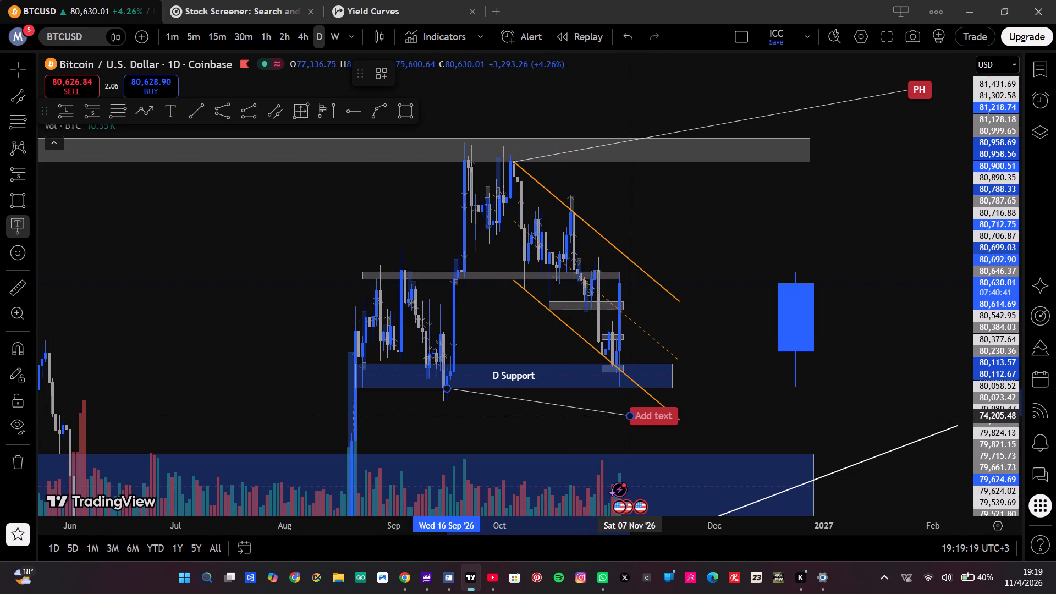
click(630, 416)
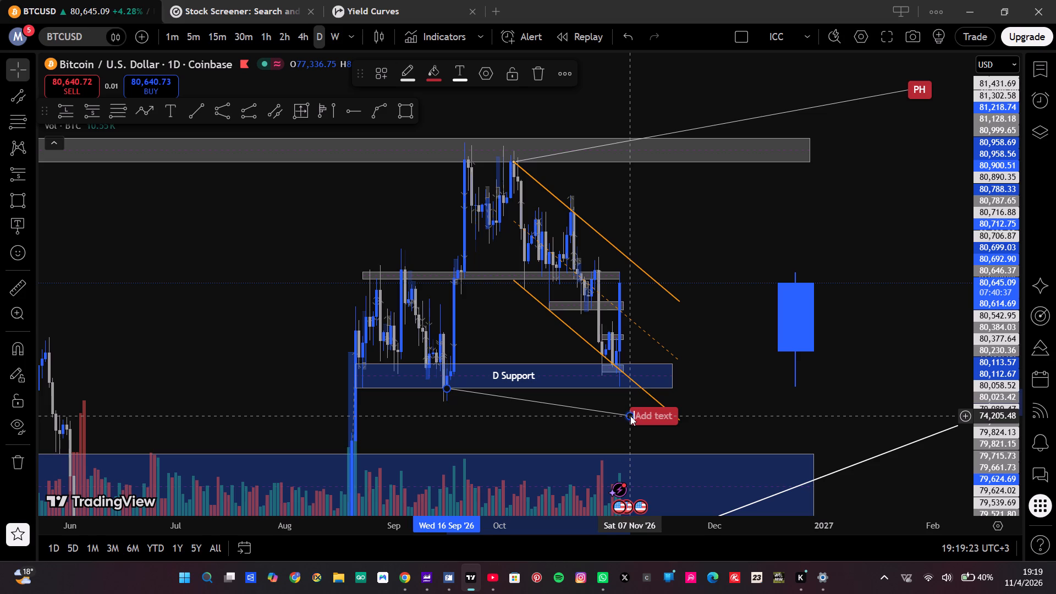
key(p)
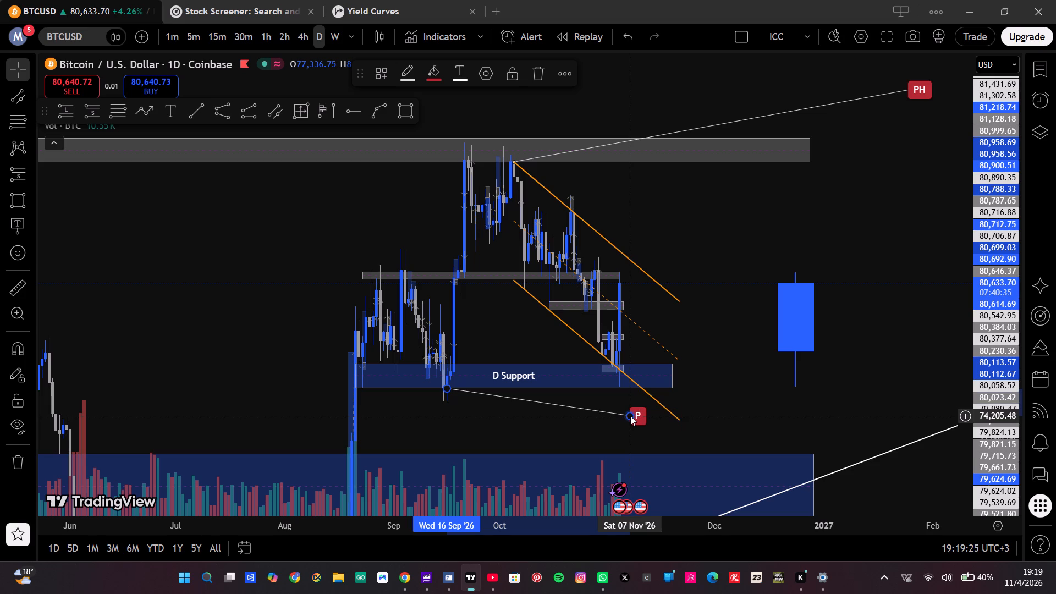
key(l)
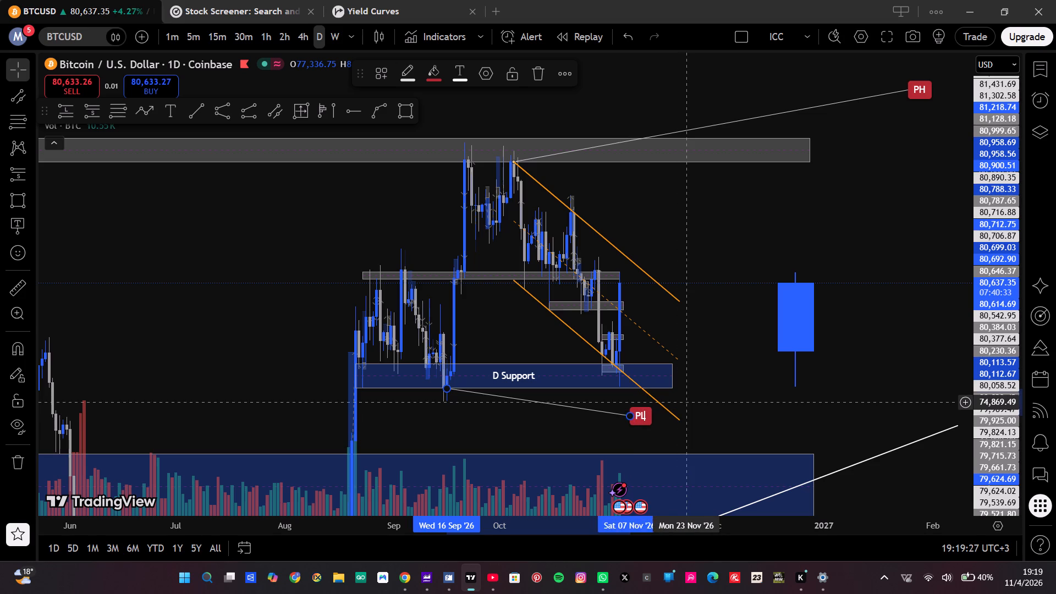
click(688, 402)
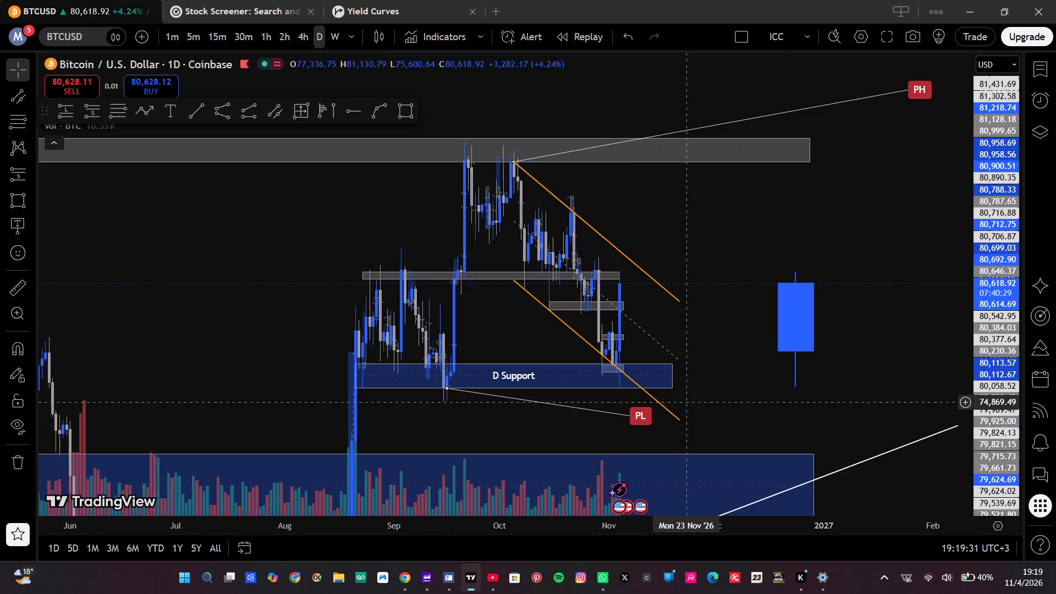
Reposition the PH callout, moving its label to 7 Dec '26 and its anchor to the 23 Sep '26 high near 86,589.
drag(763, 356, 731, 360)
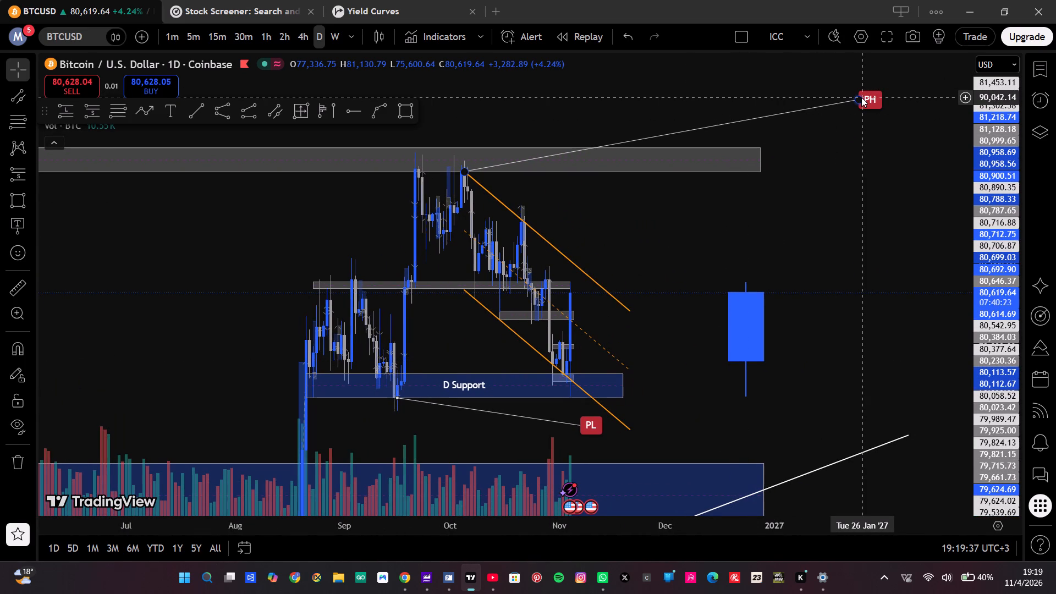
drag(861, 97, 686, 143)
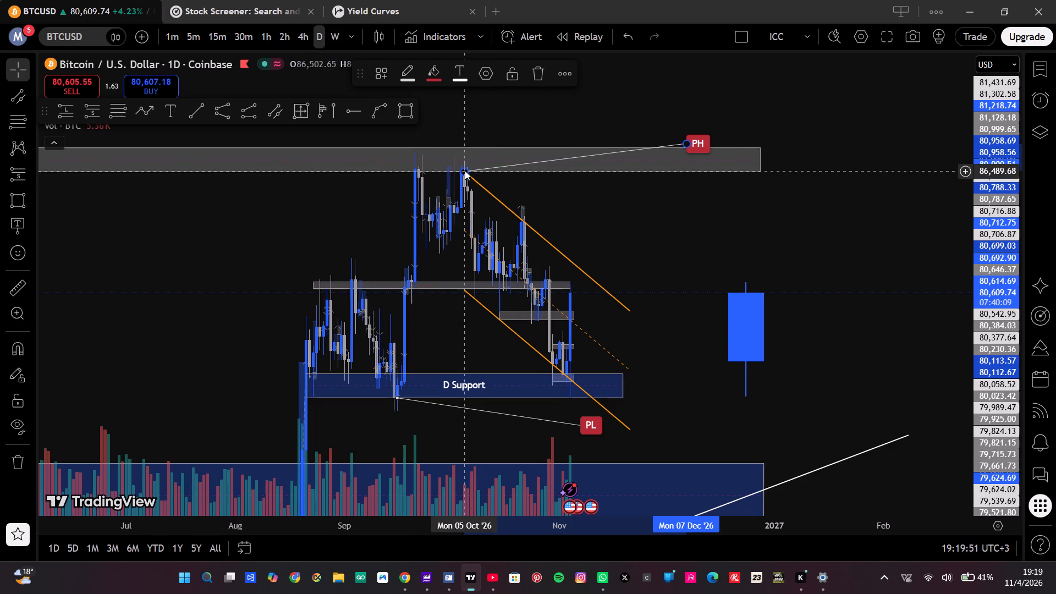
drag(465, 172, 422, 169)
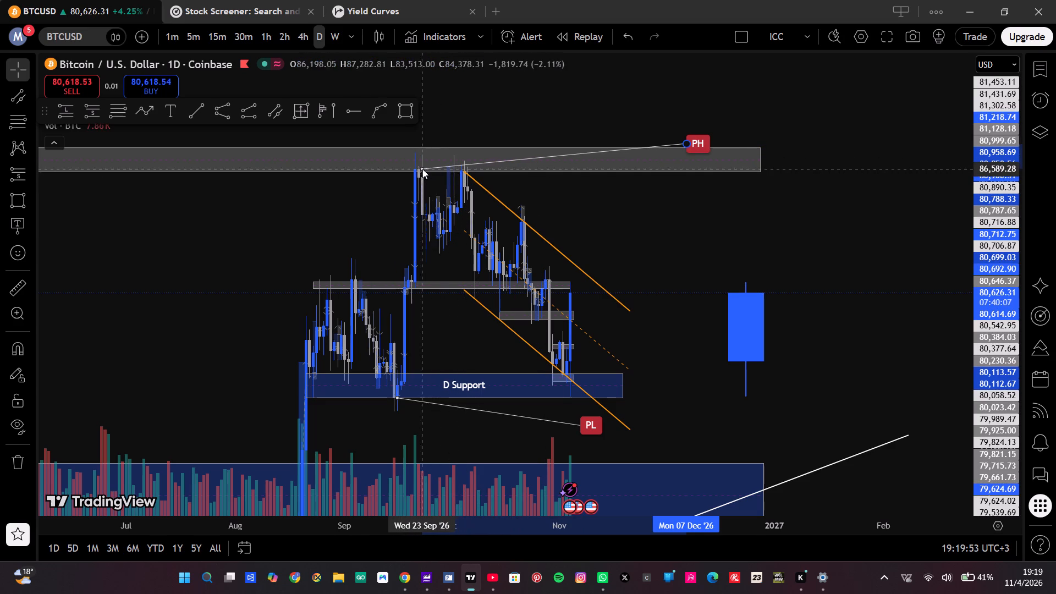
Shift the PH callout's anchor slightly earlier, onto the September '26 high candle at about 86,589.
drag(422, 169, 420, 169)
click(493, 118)
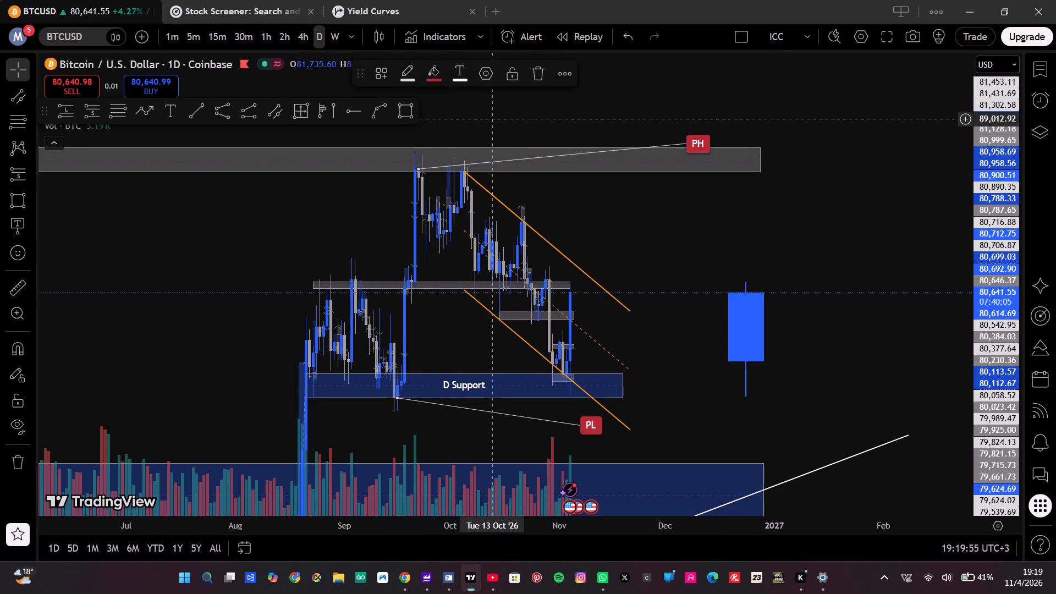
Extend the end of the small grey zone near 79,484 to about 11 Nov '26.
drag(522, 116, 555, 109)
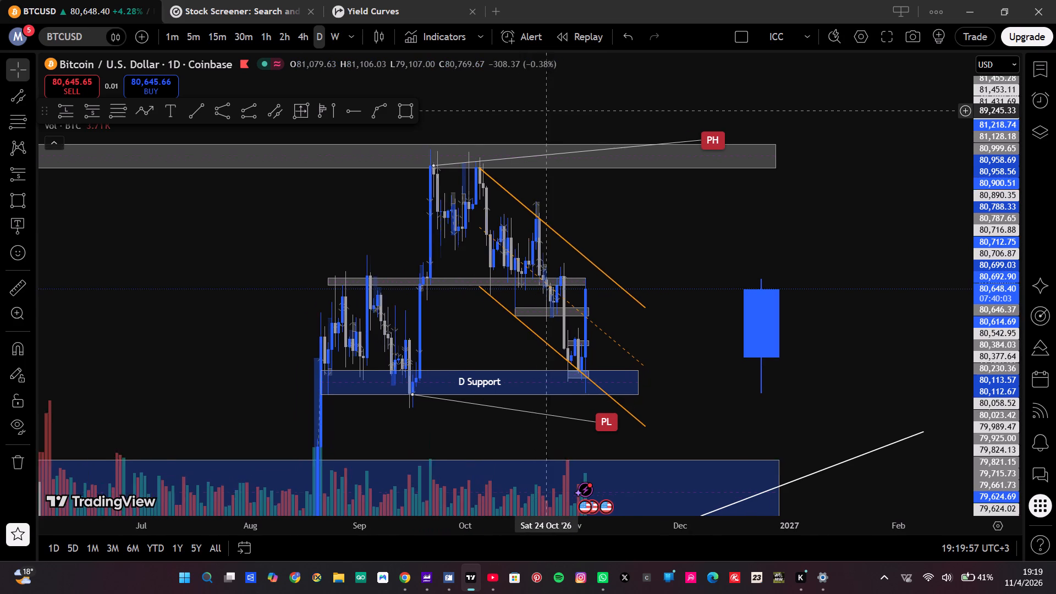
drag(555, 109, 577, 103)
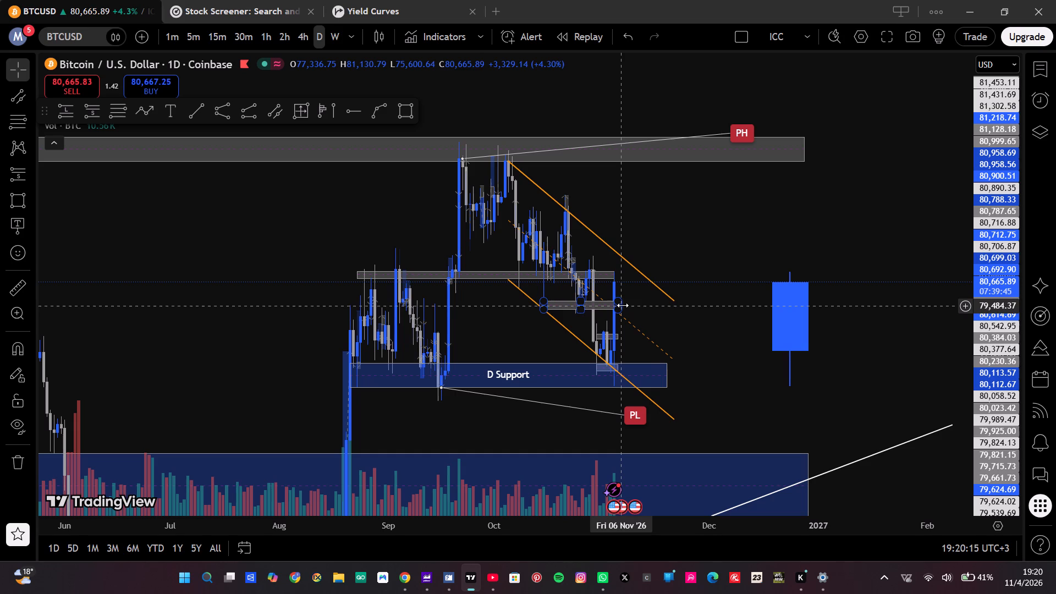
drag(623, 305, 639, 306)
click(653, 320)
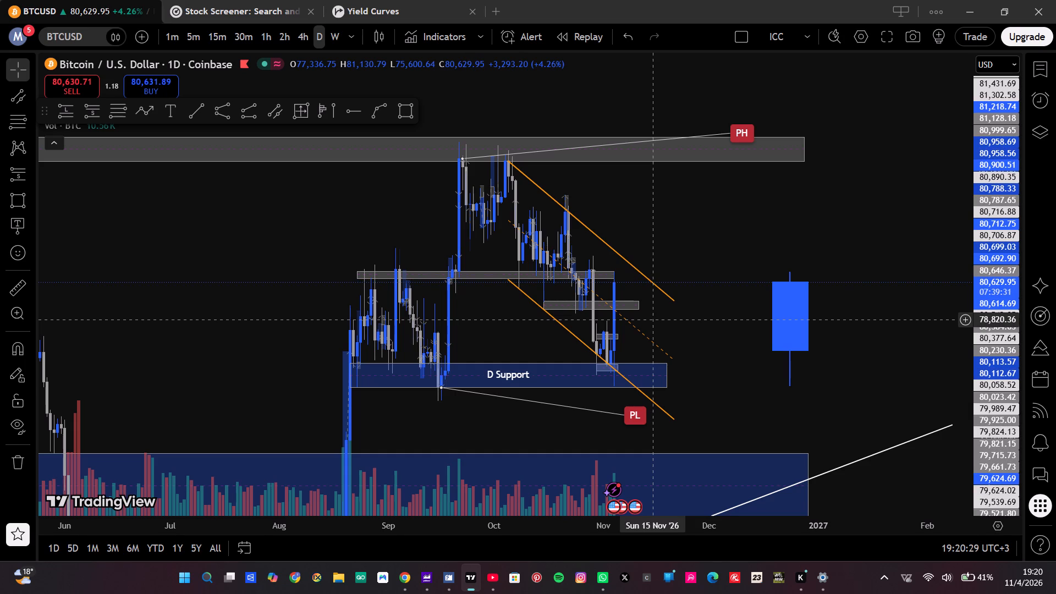
Raise the upper edge of the grey zone starting Sun 23 Aug '26 to about 81,476.
click(488, 268)
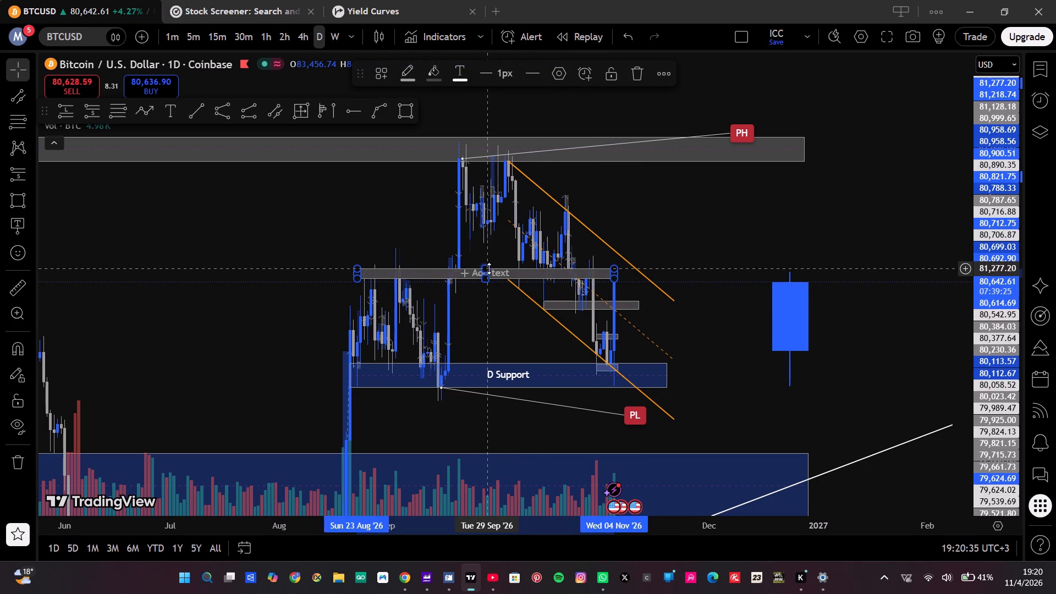
click(489, 268)
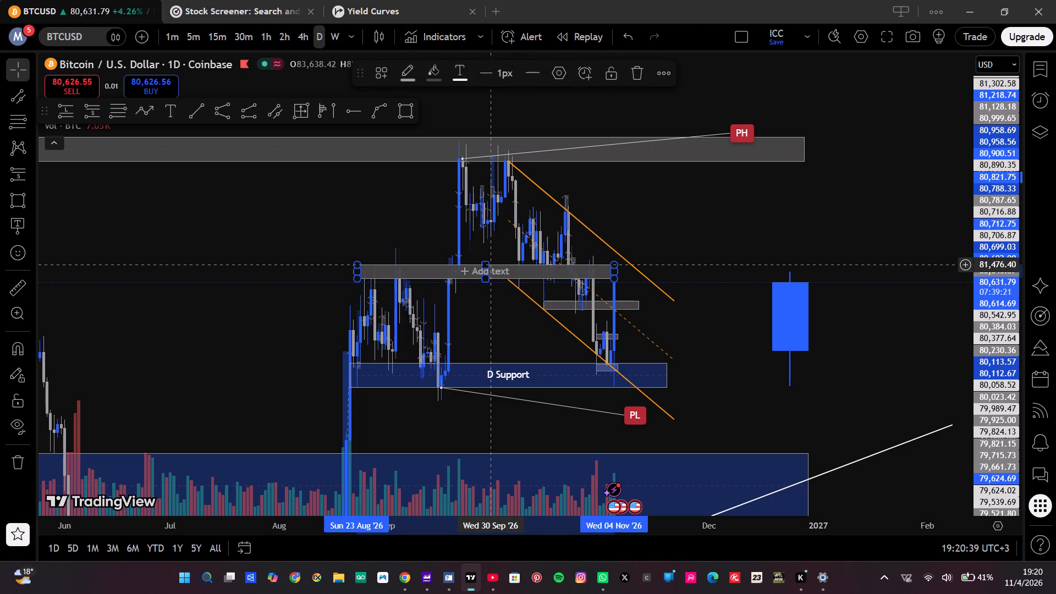
click(442, 236)
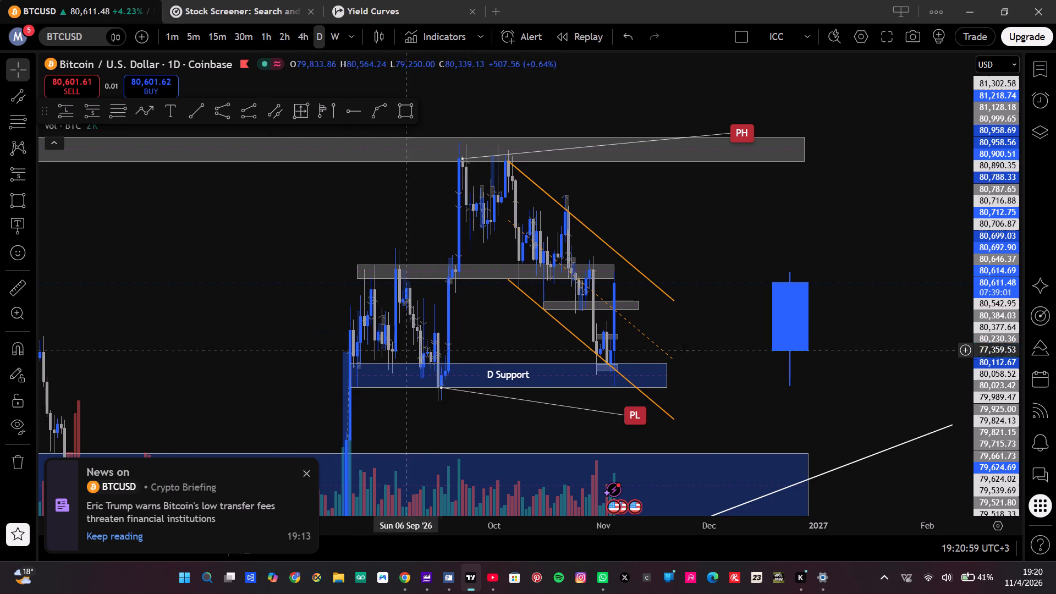
Label the grey zone near 81,200 with the text "D S&R Zone".
click(465, 272)
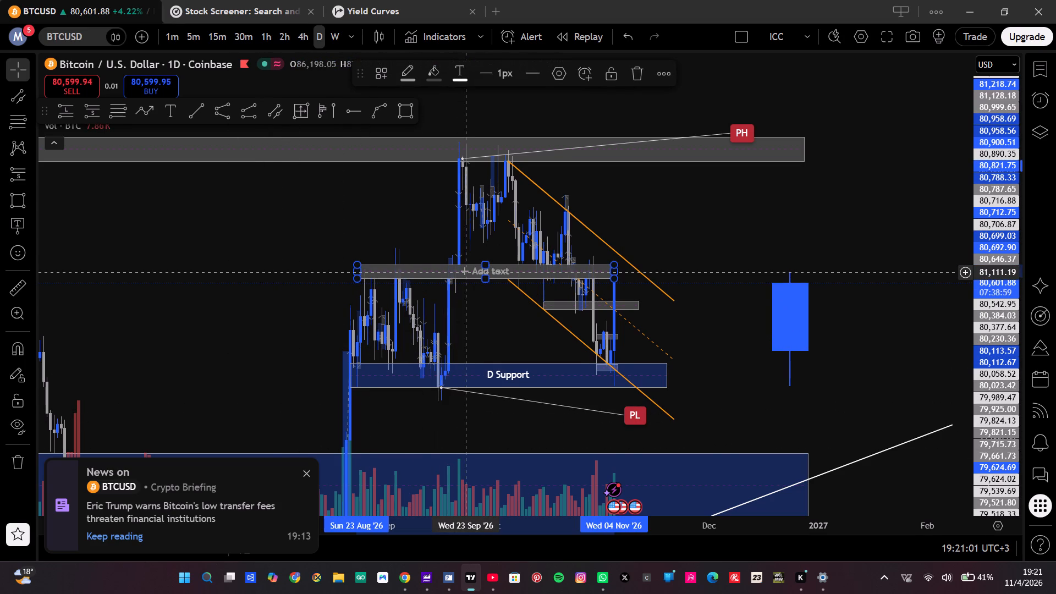
click(470, 269)
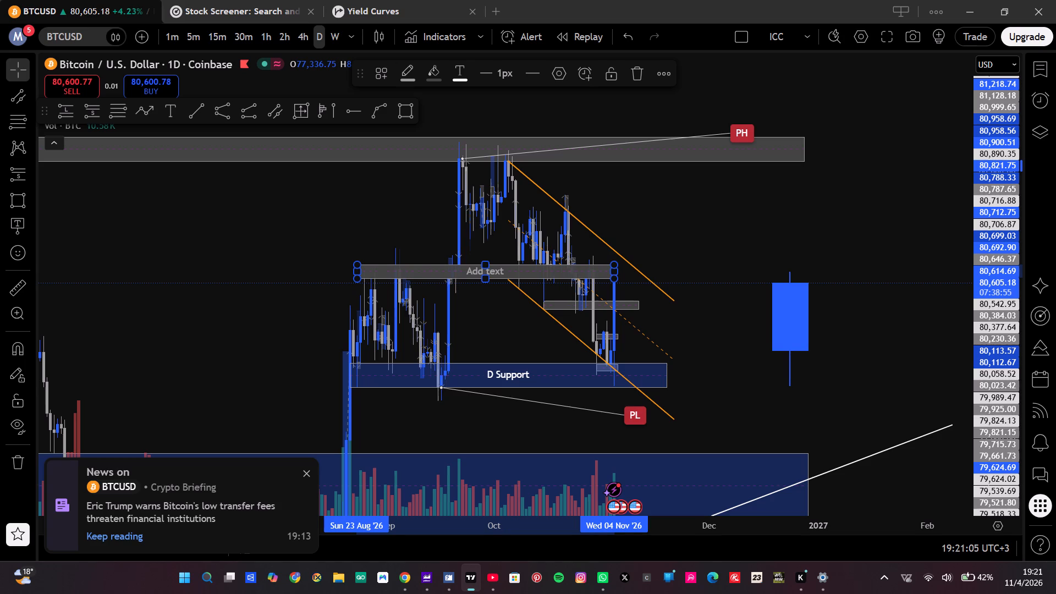
key(d)
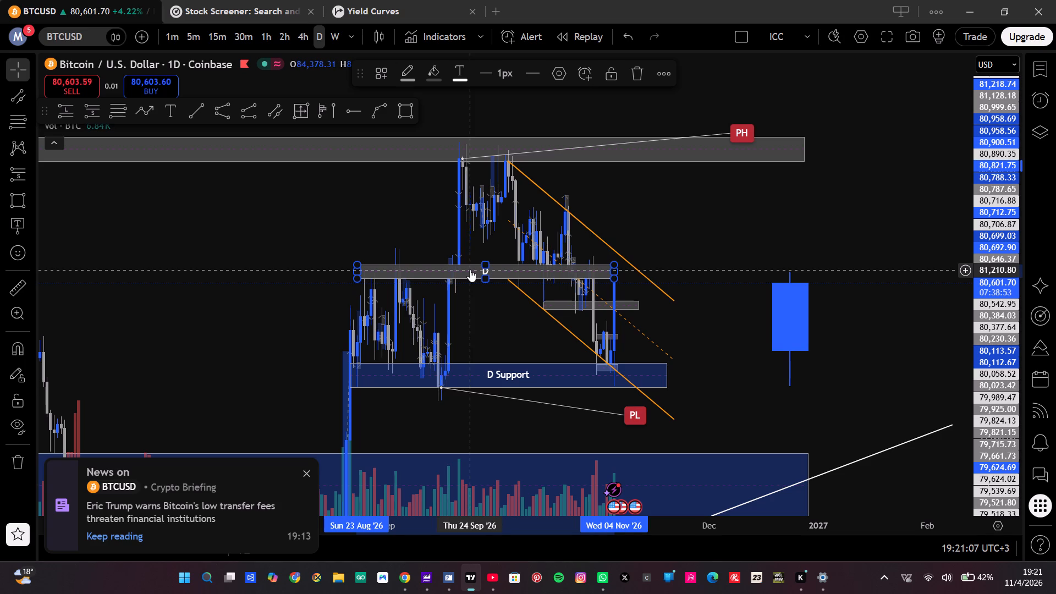
key(space)
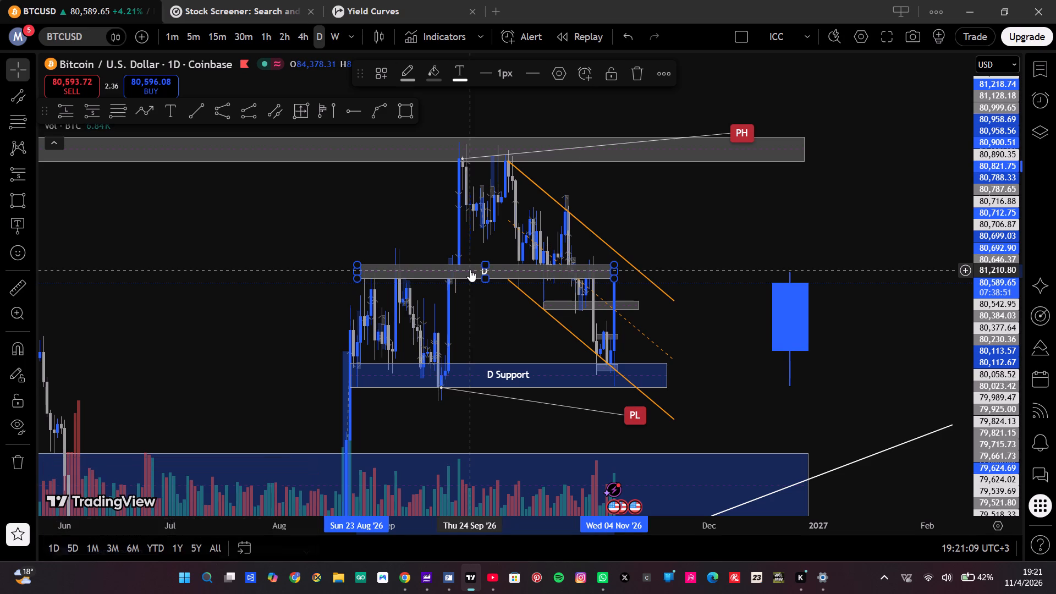
key(s)
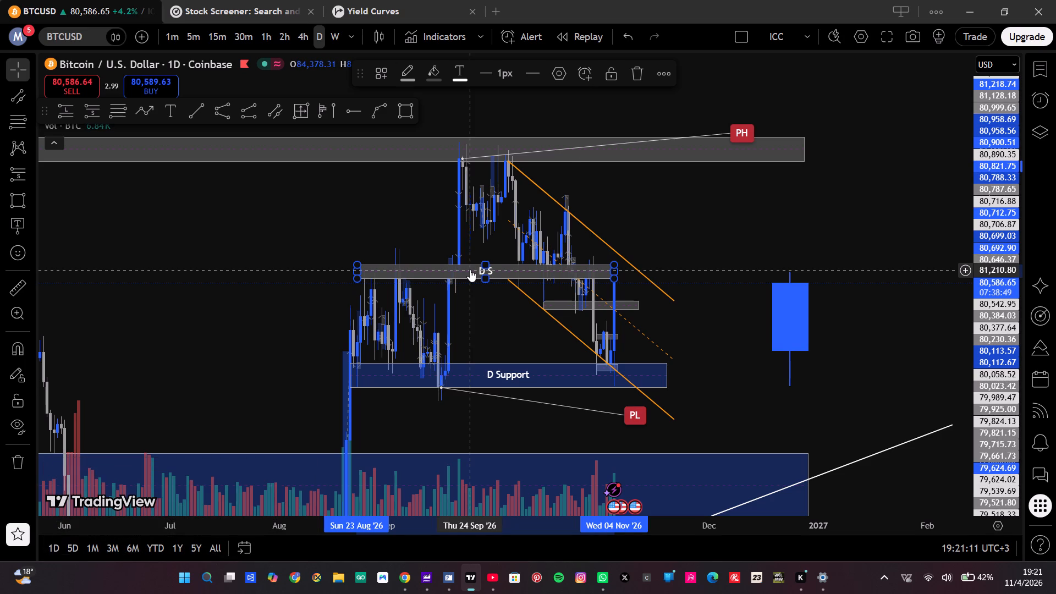
key(shift+ampersand)
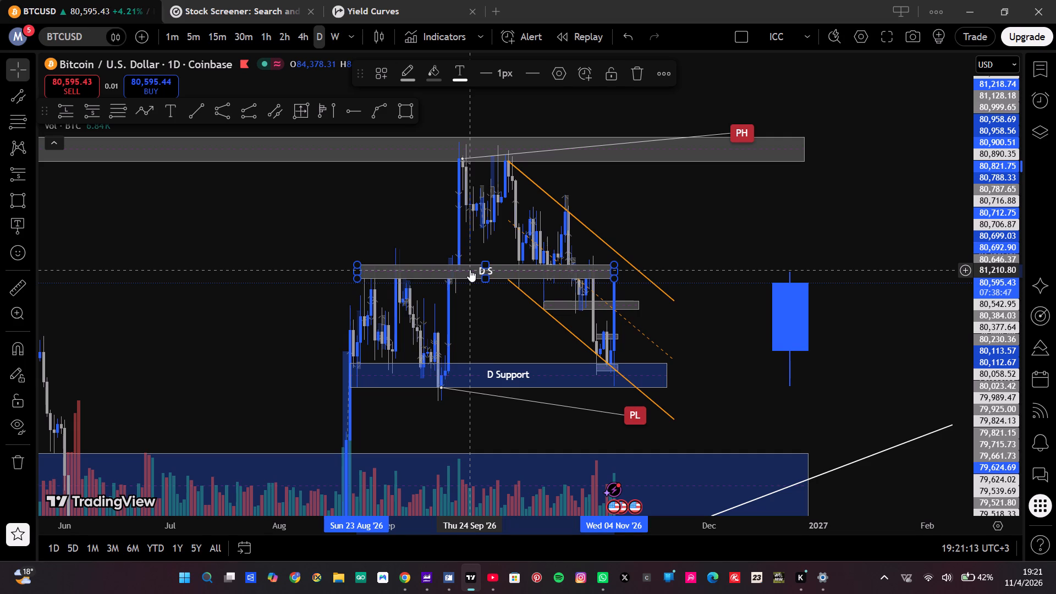
text(R)
key(space)
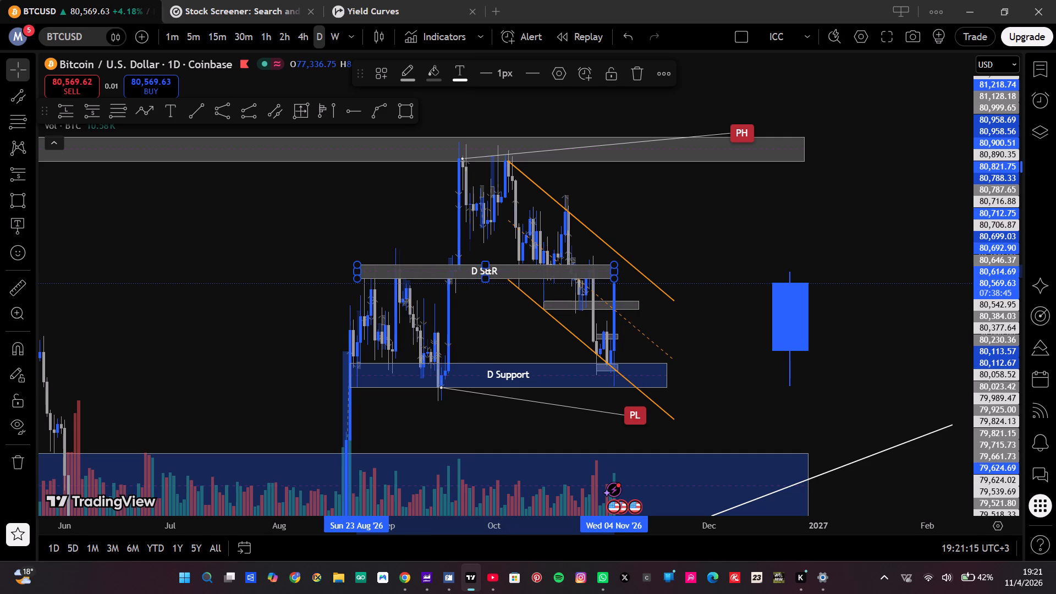
key(z)
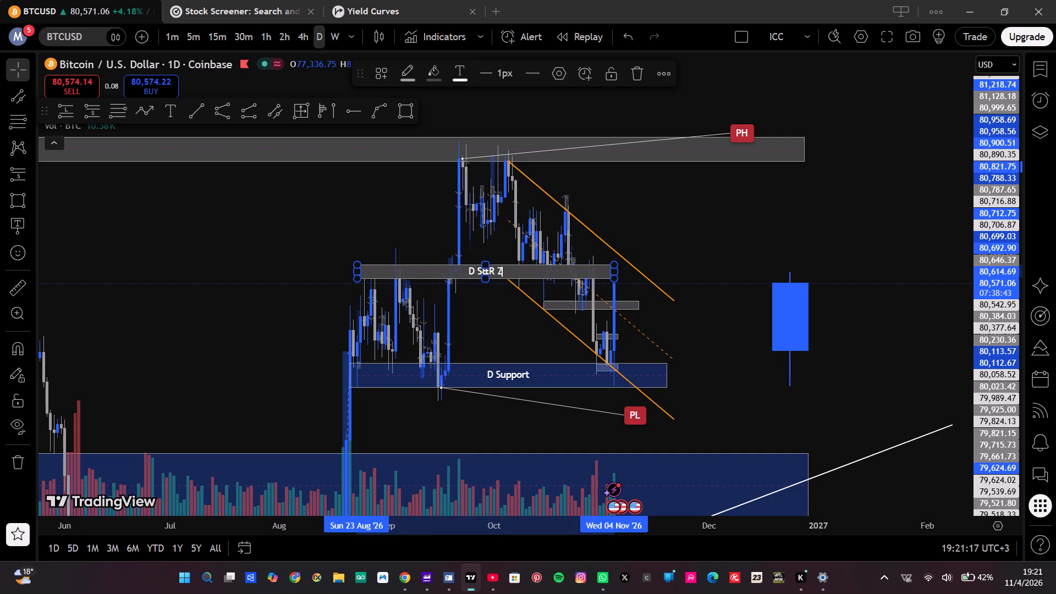
text(one)
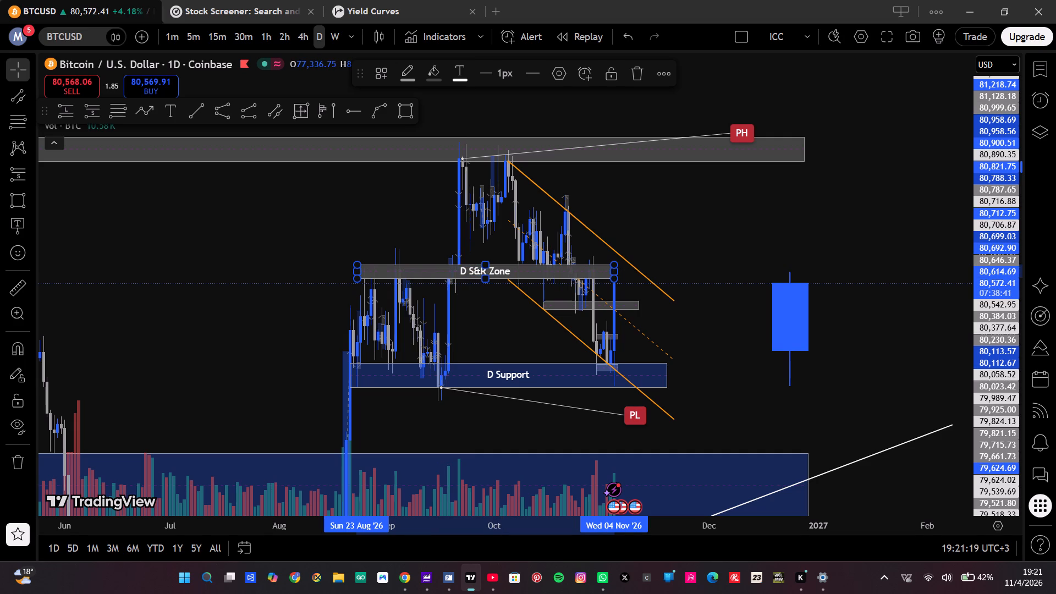
drag(652, 212, 598, 253)
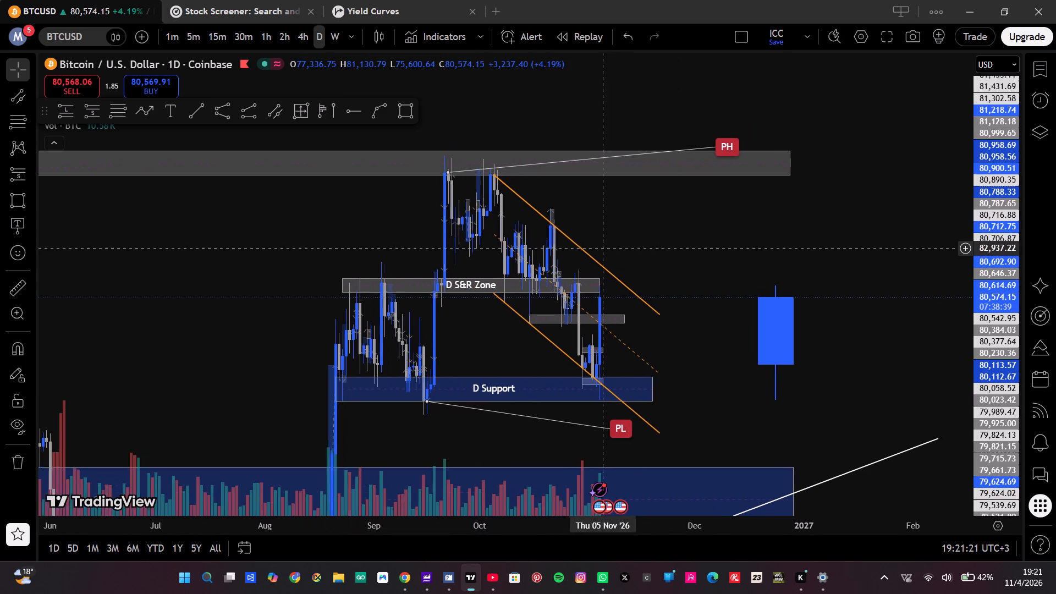
Set the D S&R Zone's fill to blue at 30% opacity, checking the D Support zone's fill as reference.
drag(598, 253, 597, 263)
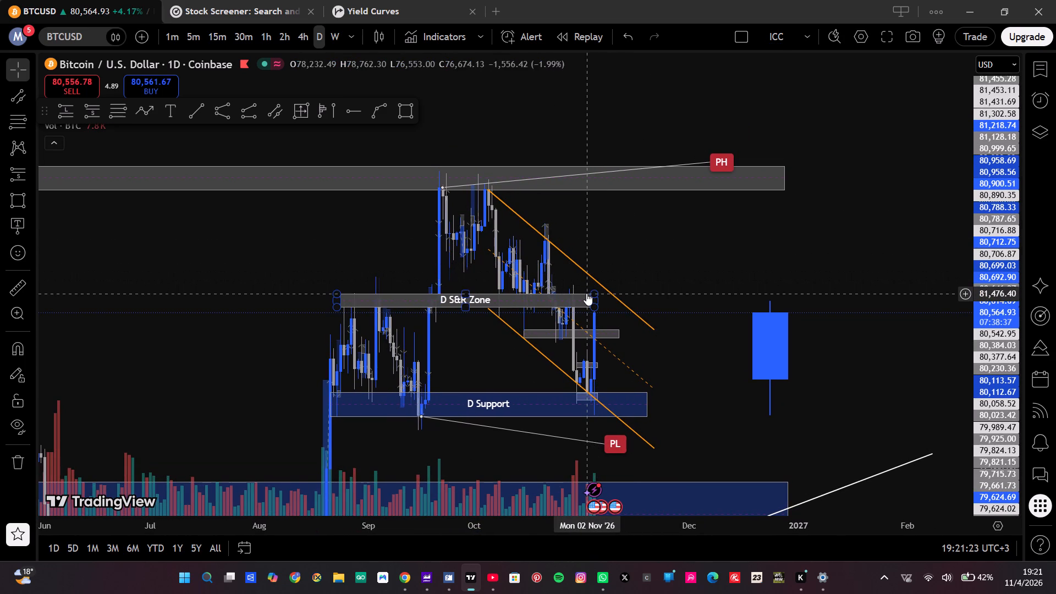
click(586, 293)
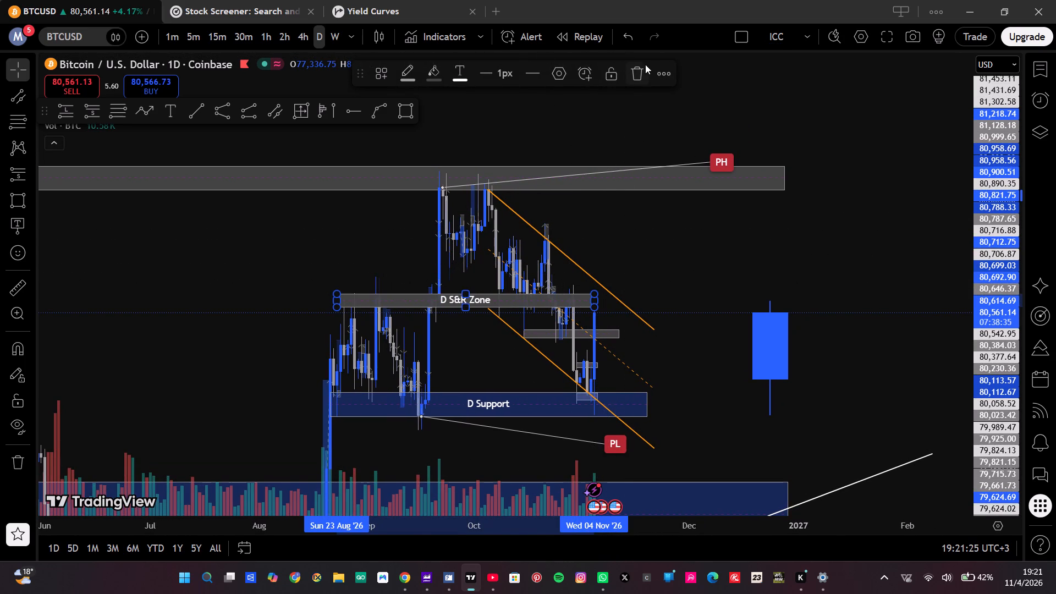
click(438, 70)
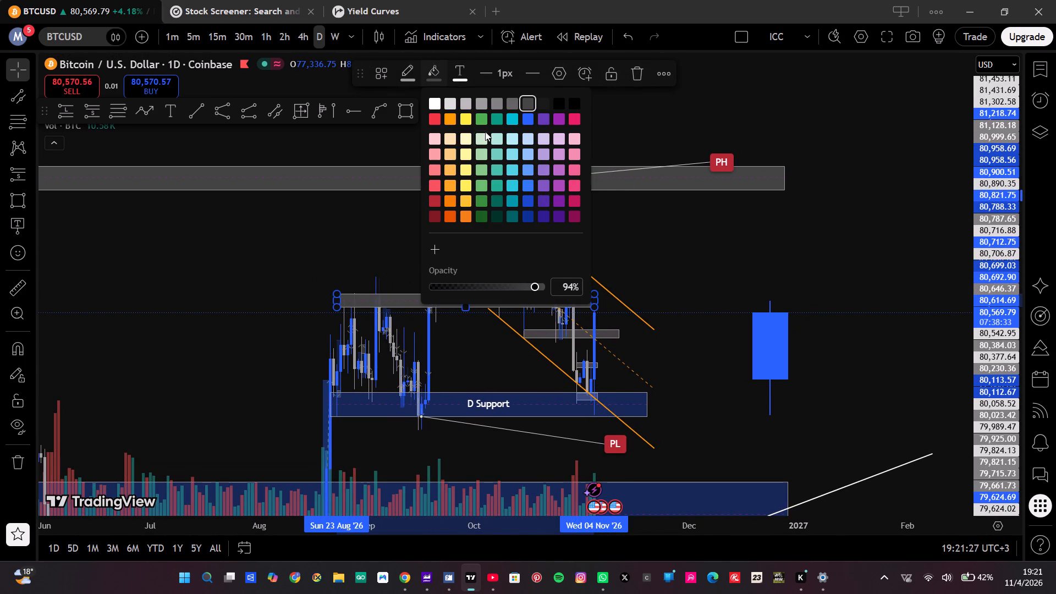
click(526, 119)
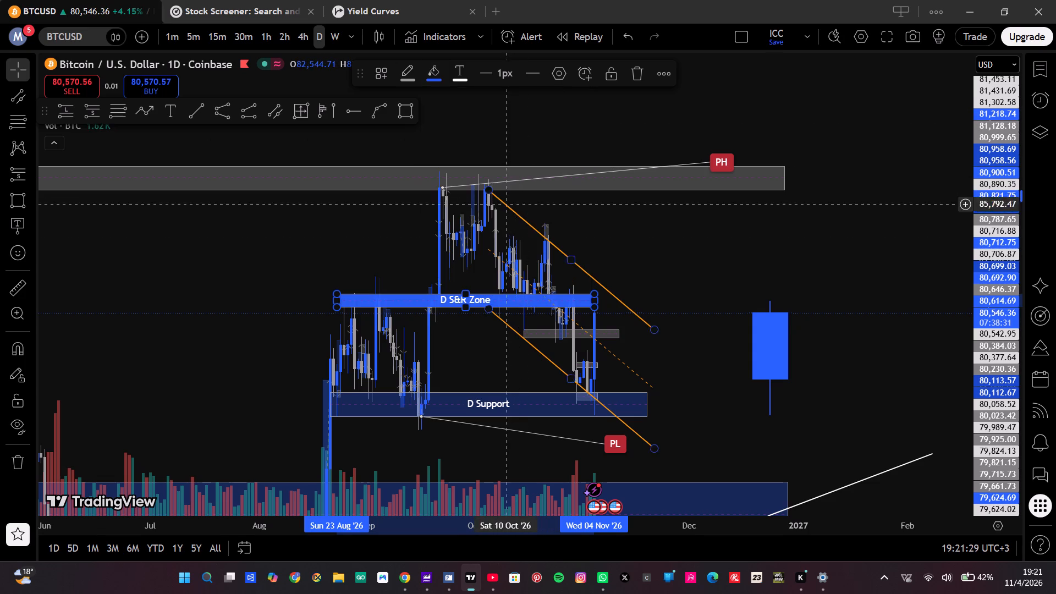
click(503, 393)
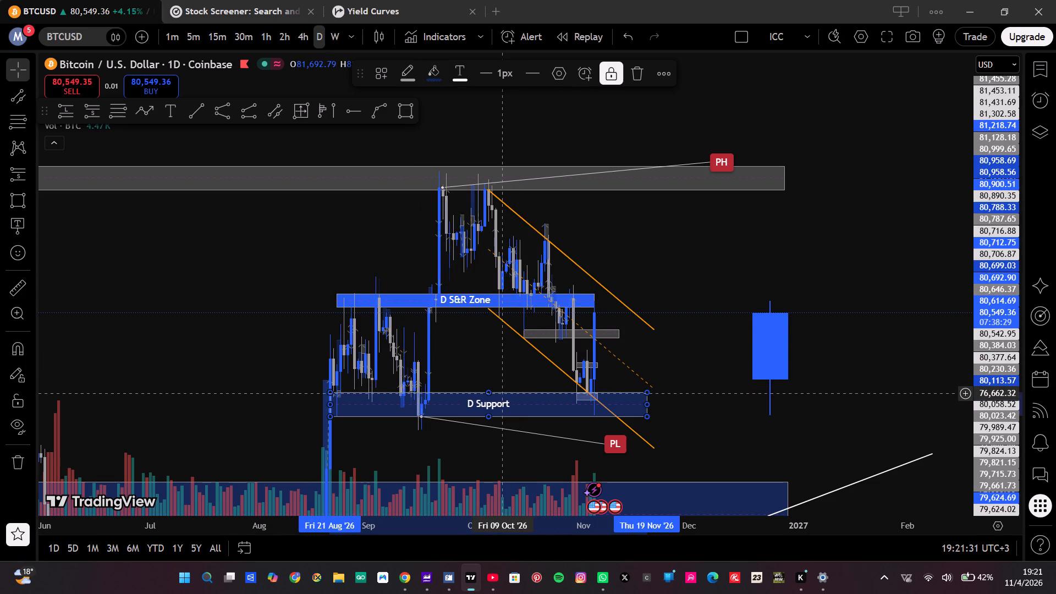
click(435, 67)
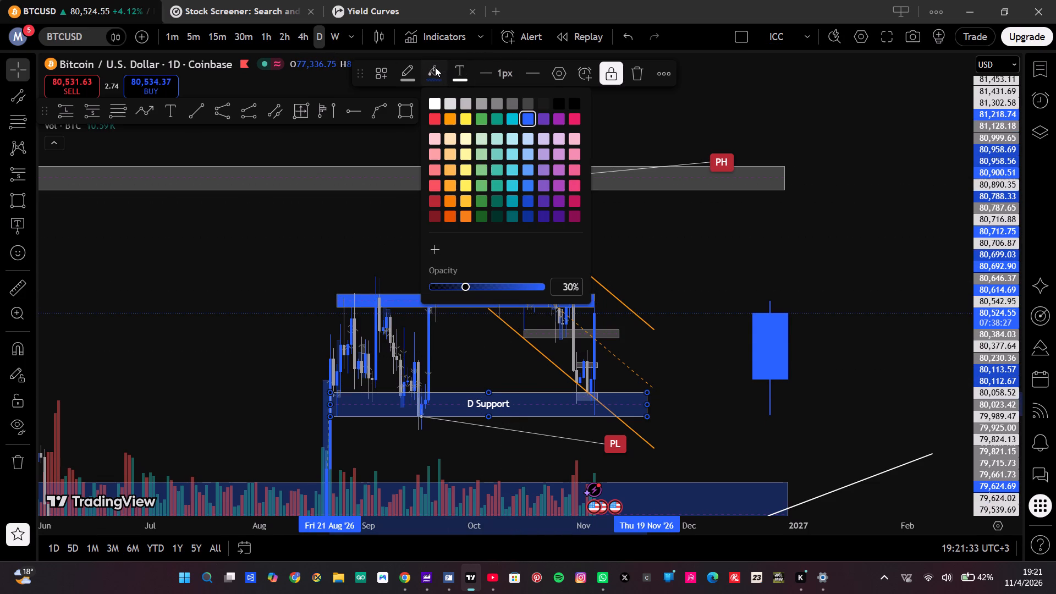
click(435, 67)
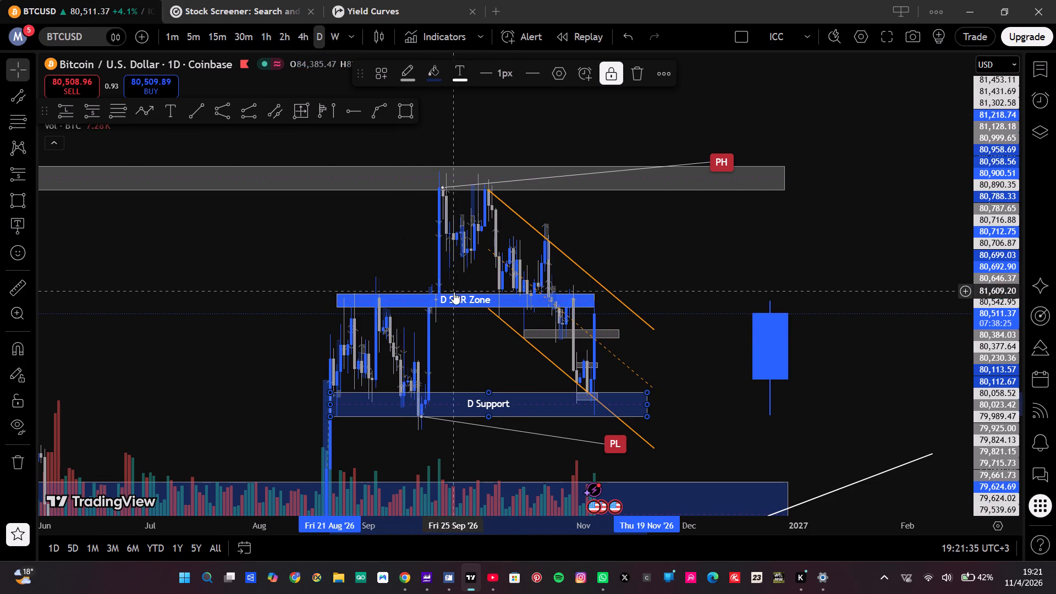
click(456, 294)
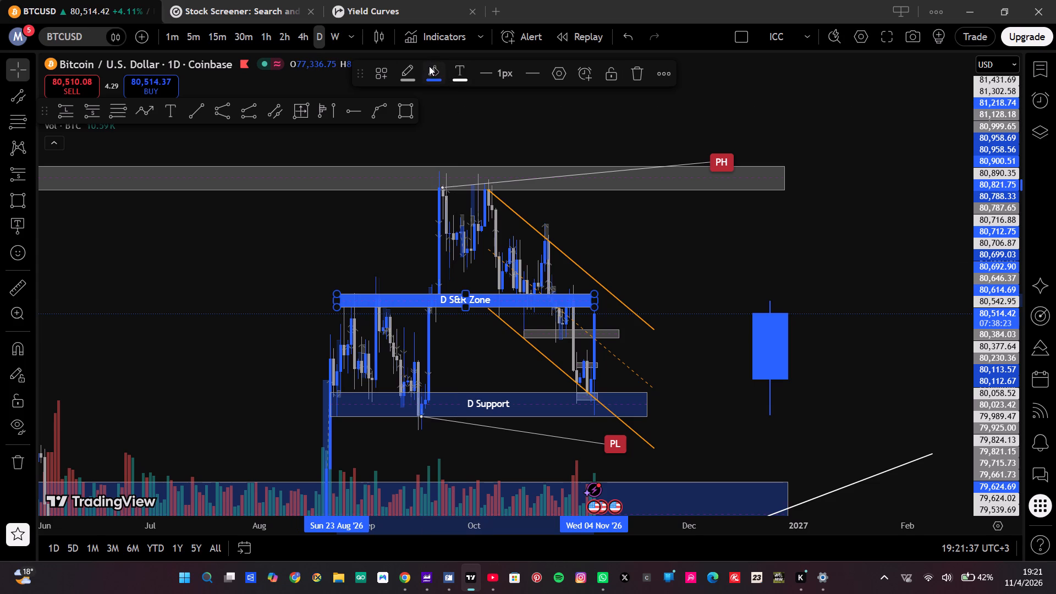
click(429, 68)
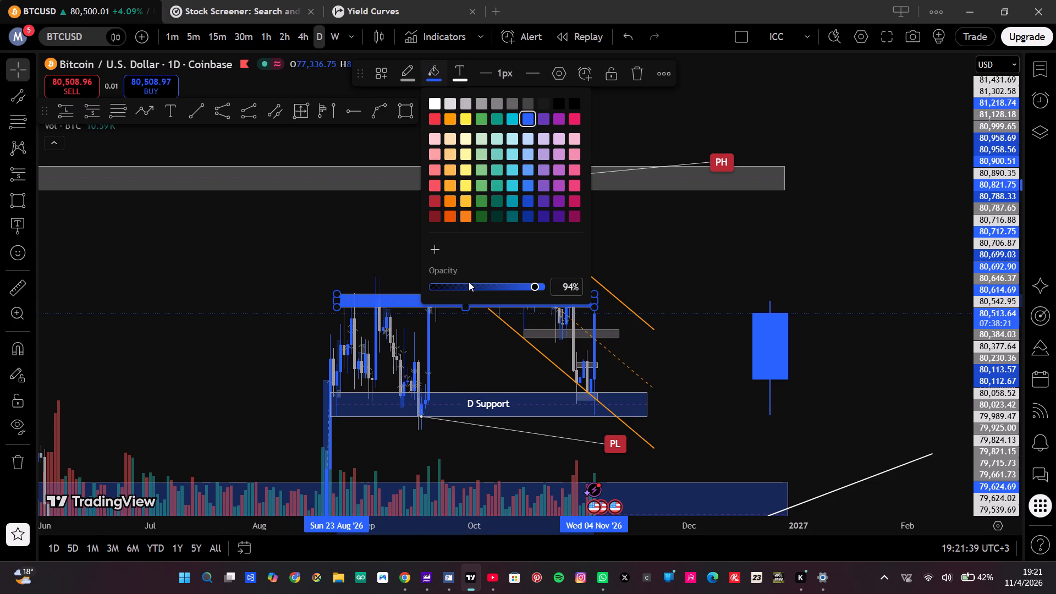
click(469, 282)
click(466, 284)
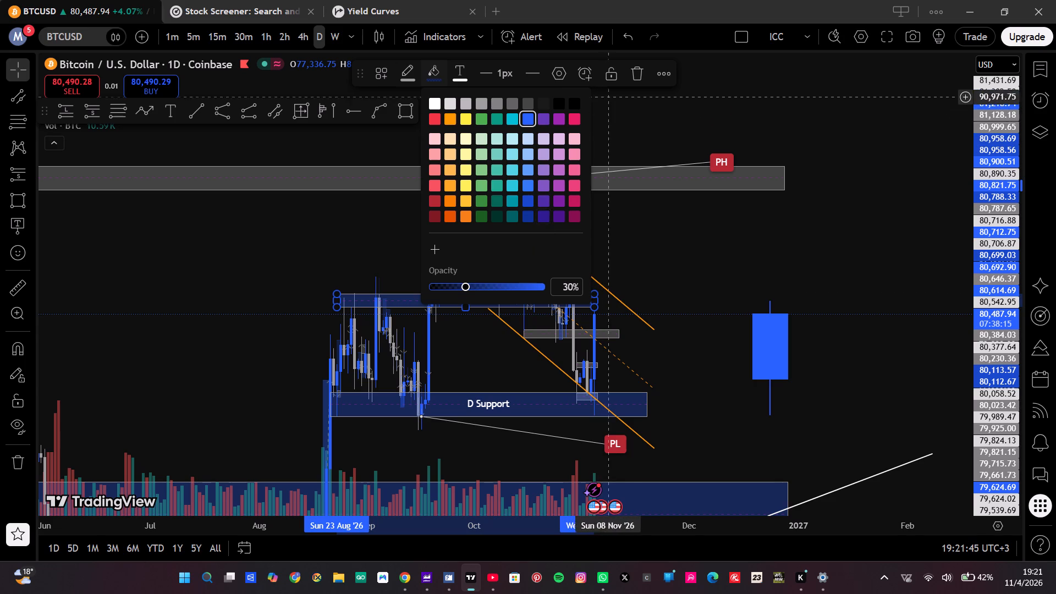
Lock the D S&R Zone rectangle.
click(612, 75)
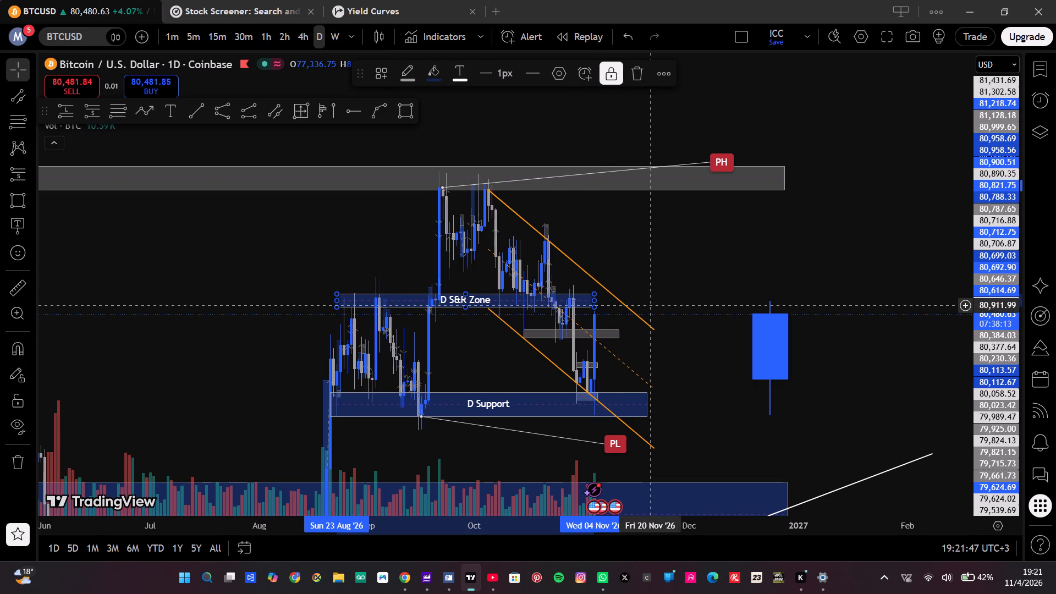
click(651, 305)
Unlock the D S&R Zone, extend its end to Mon 9 Nov '26 and lock it again.
click(593, 300)
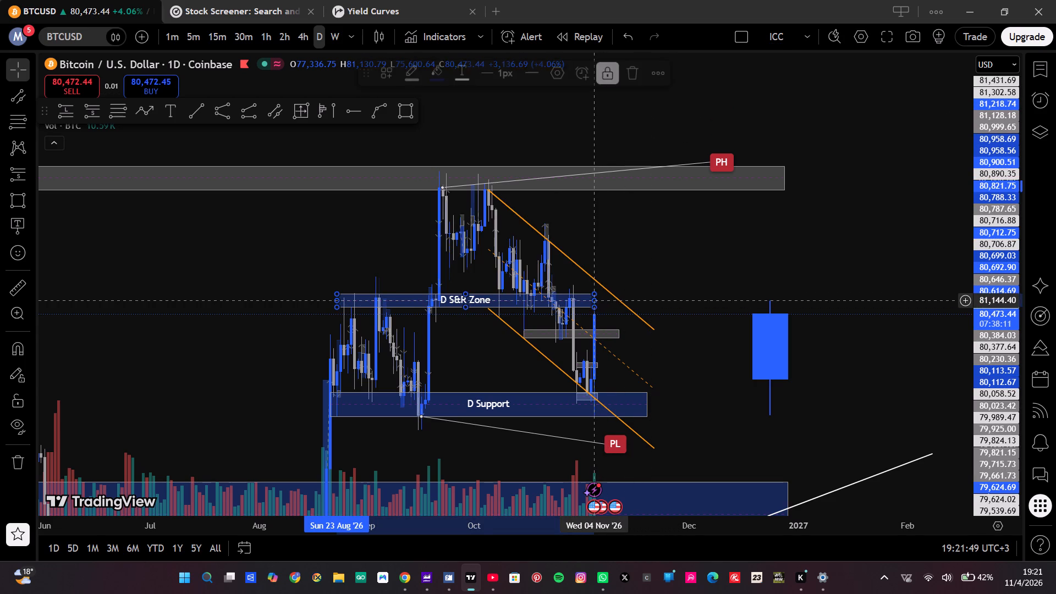
click(604, 79)
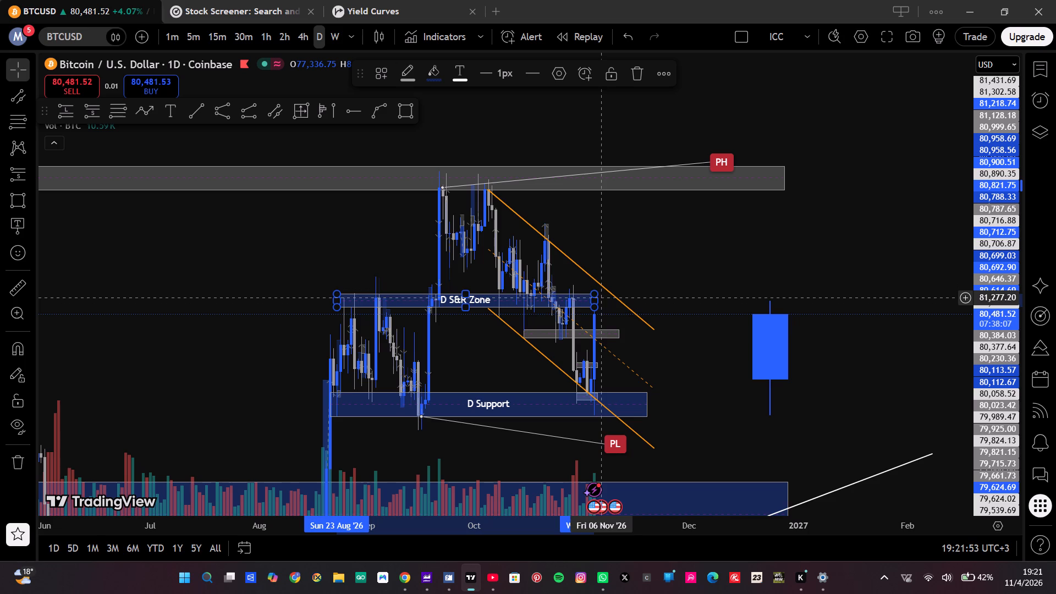
drag(598, 299, 605, 300)
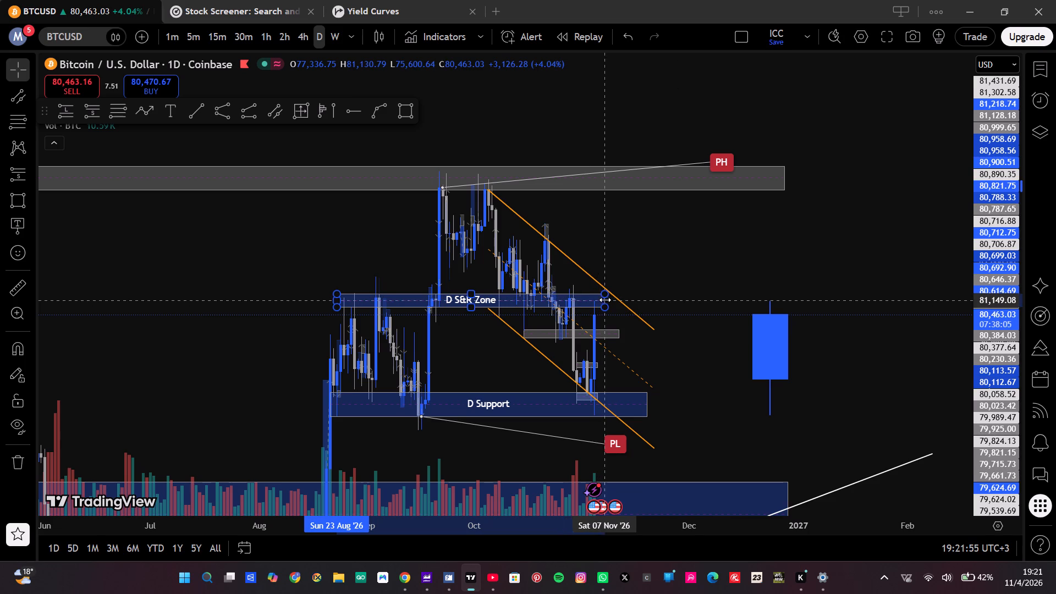
drag(605, 300, 609, 299)
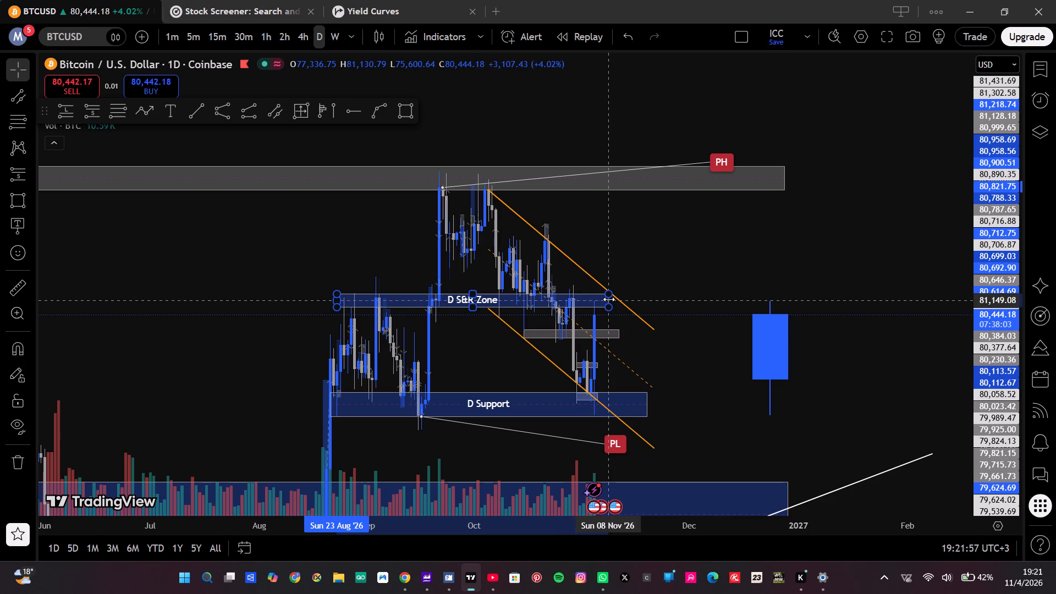
drag(609, 299, 610, 299)
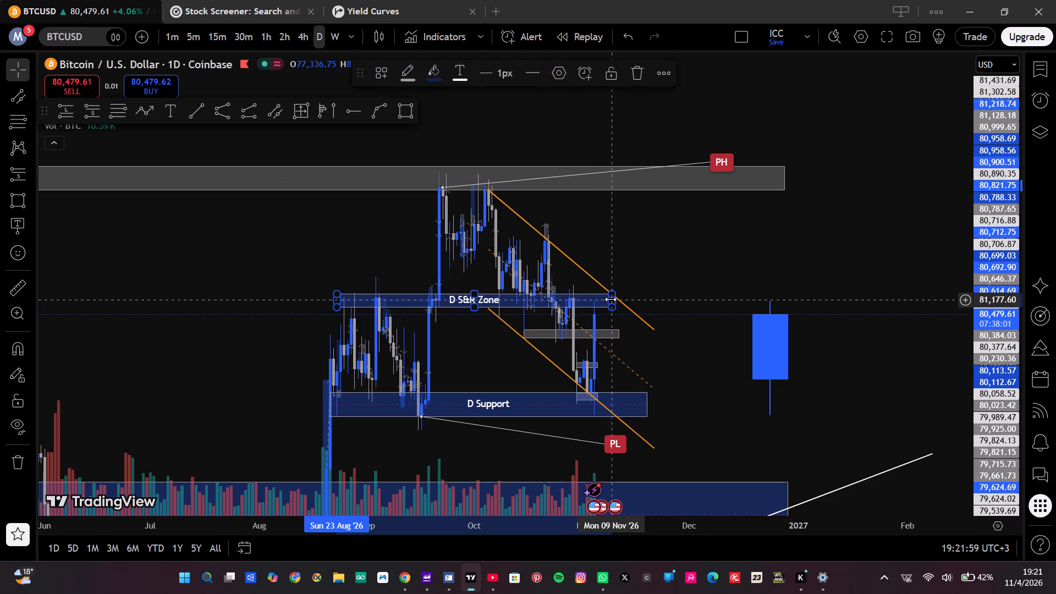
click(614, 75)
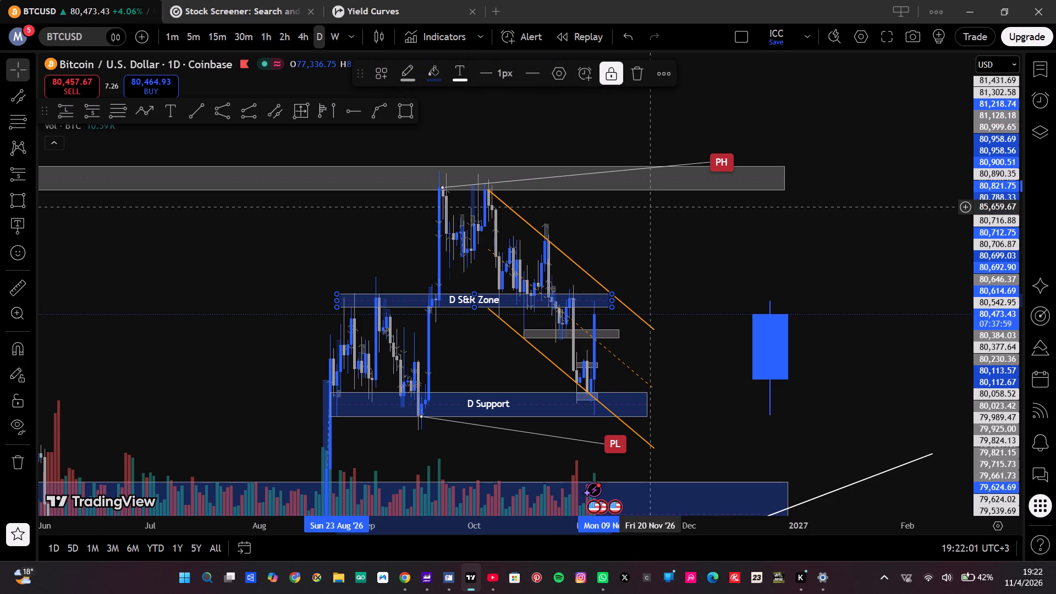
click(651, 206)
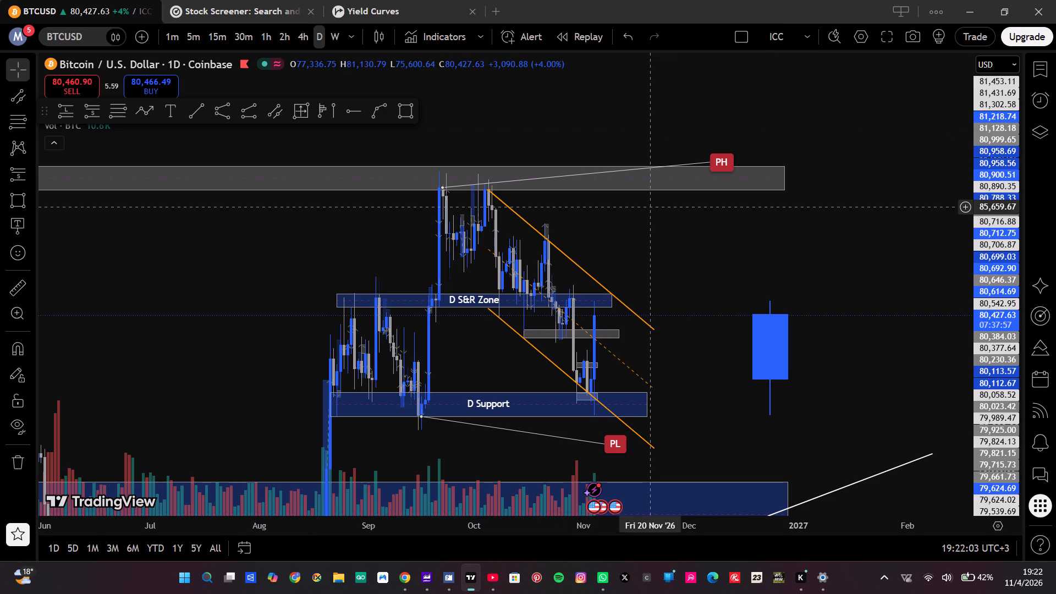
Draw a horizontal trendline at about 81,210.80 from Wed 28 Oct '26 to Mon 9 Nov '26, across the D S&R Zone.
drag(658, 237, 680, 233)
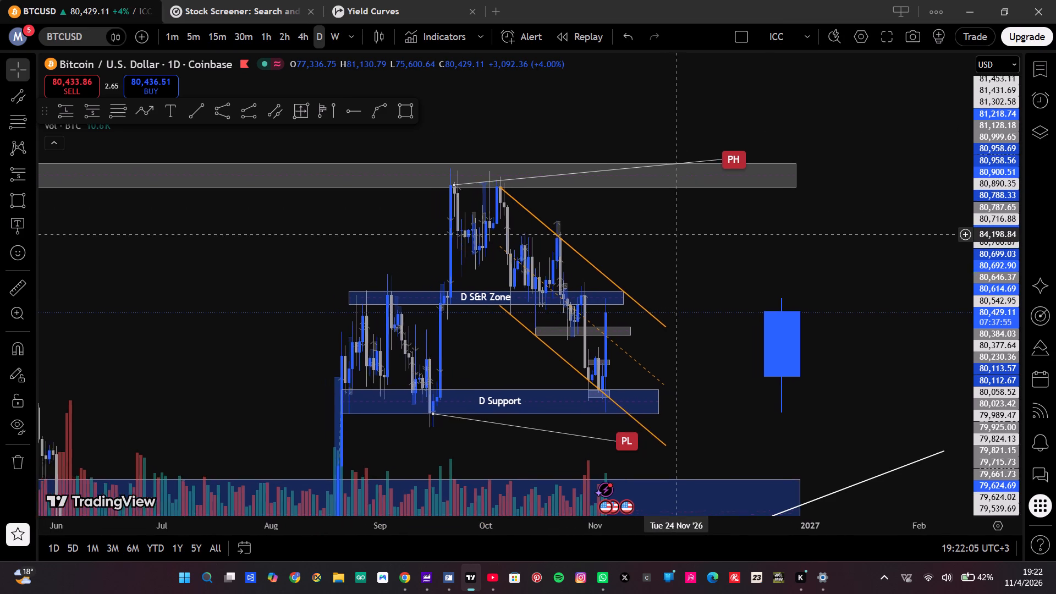
drag(680, 233, 714, 218)
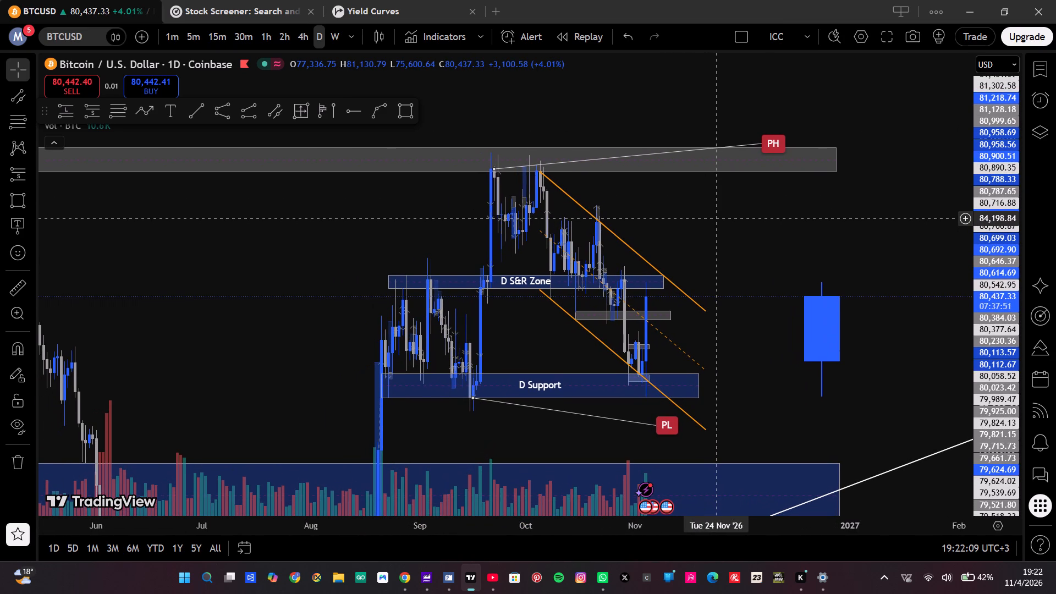
drag(714, 218, 713, 218)
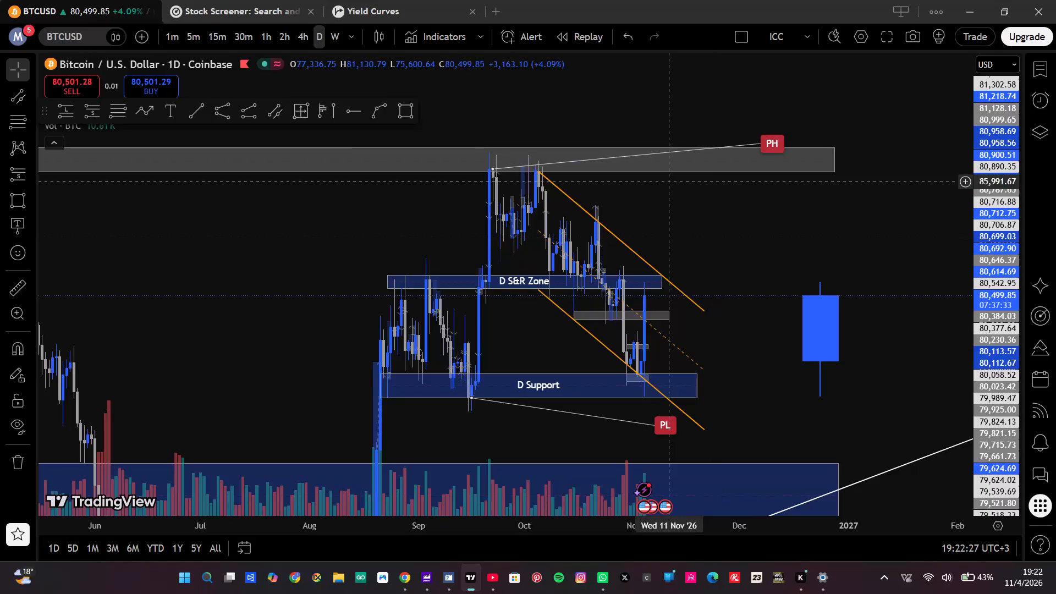
click(197, 108)
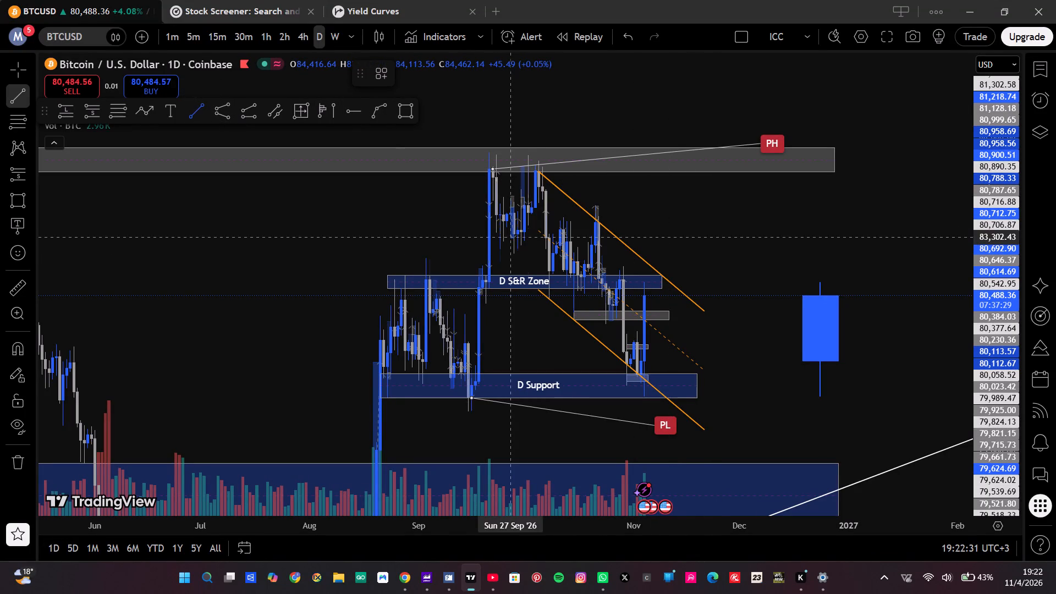
click(620, 280)
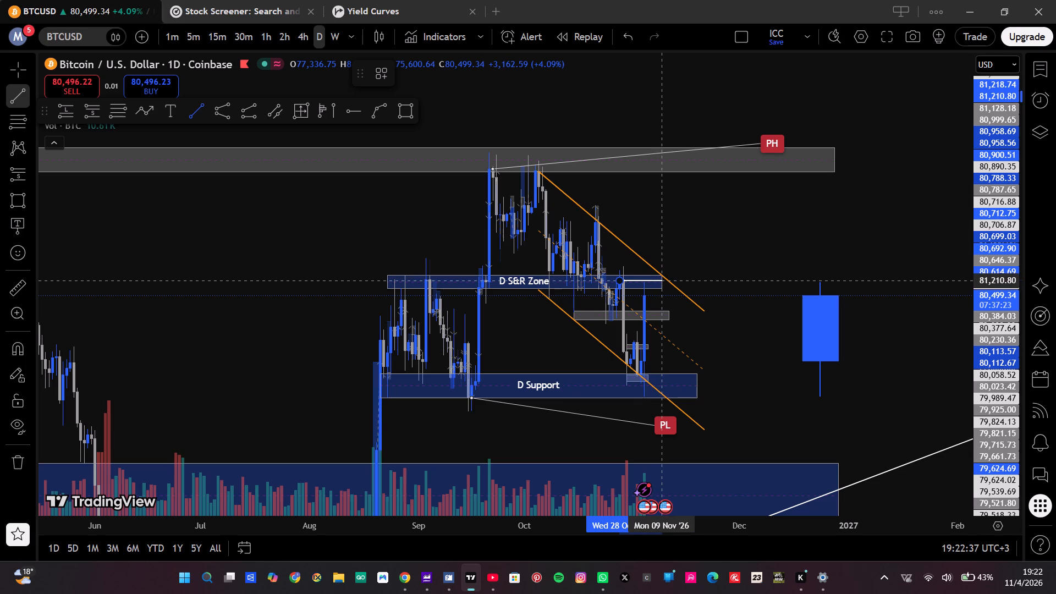
click(663, 280)
click(696, 273)
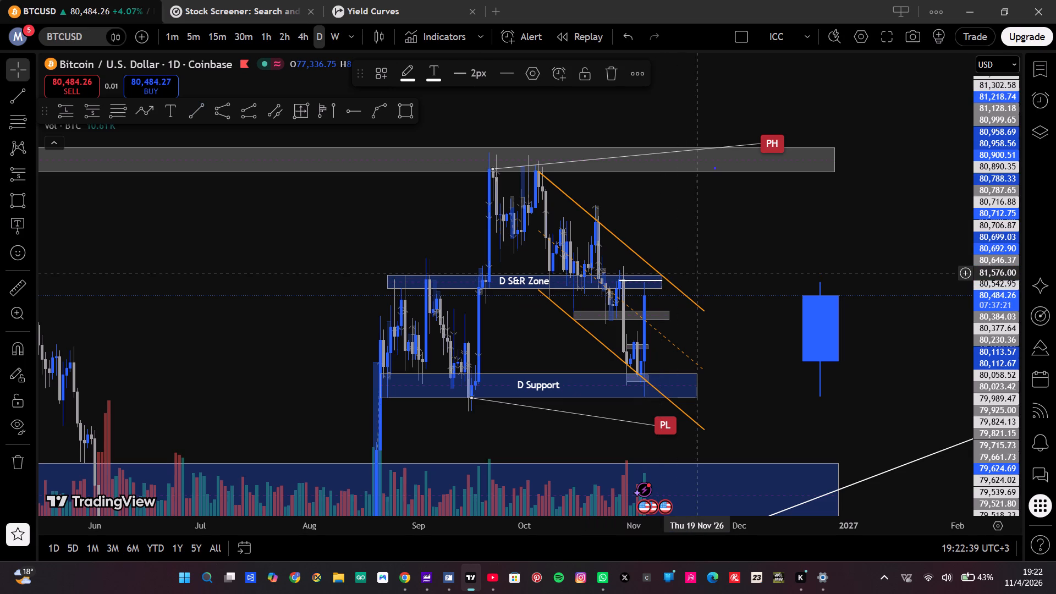
Label the new horizontal line in the D S&R Zone with the text "lh".
drag(696, 273, 700, 253)
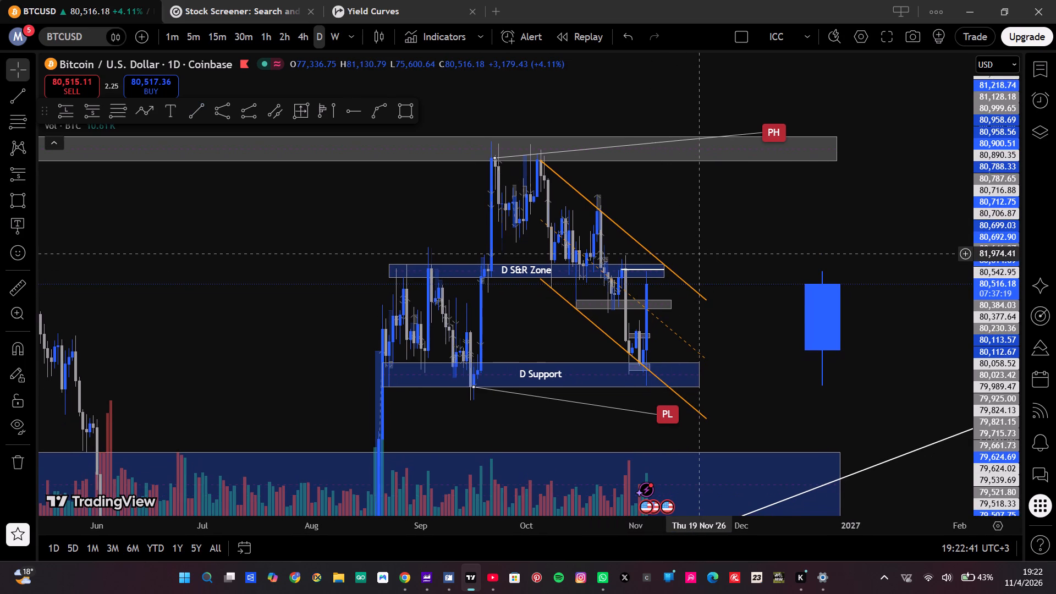
drag(700, 253, 700, 252)
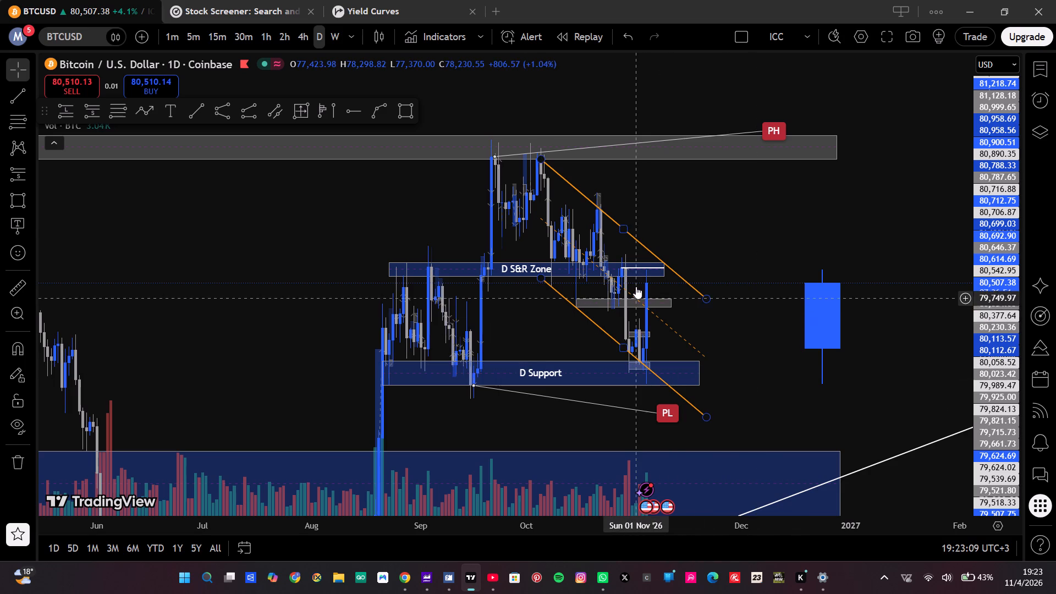
click(639, 268)
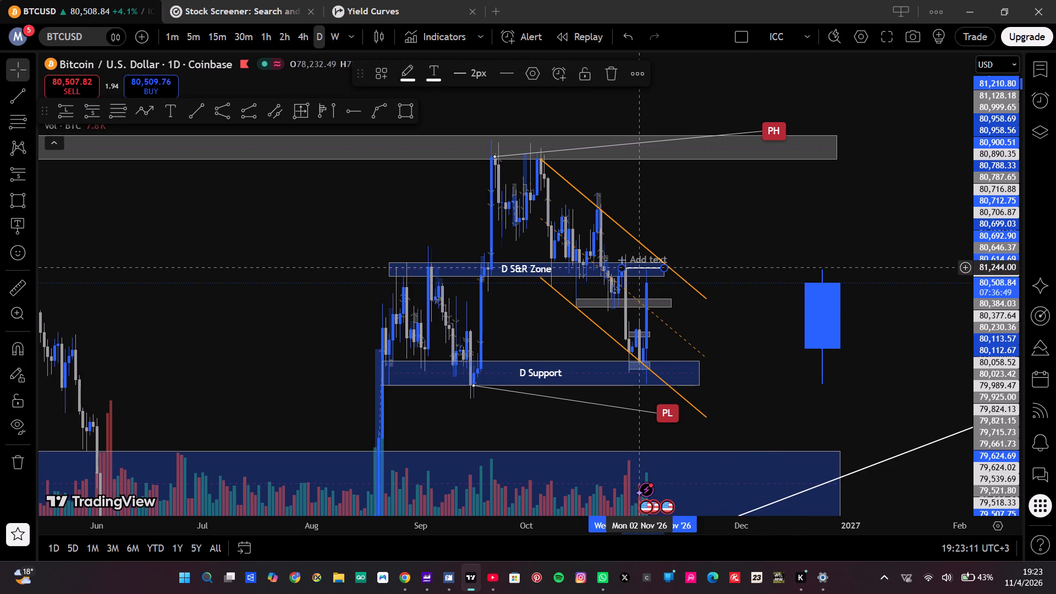
click(640, 263)
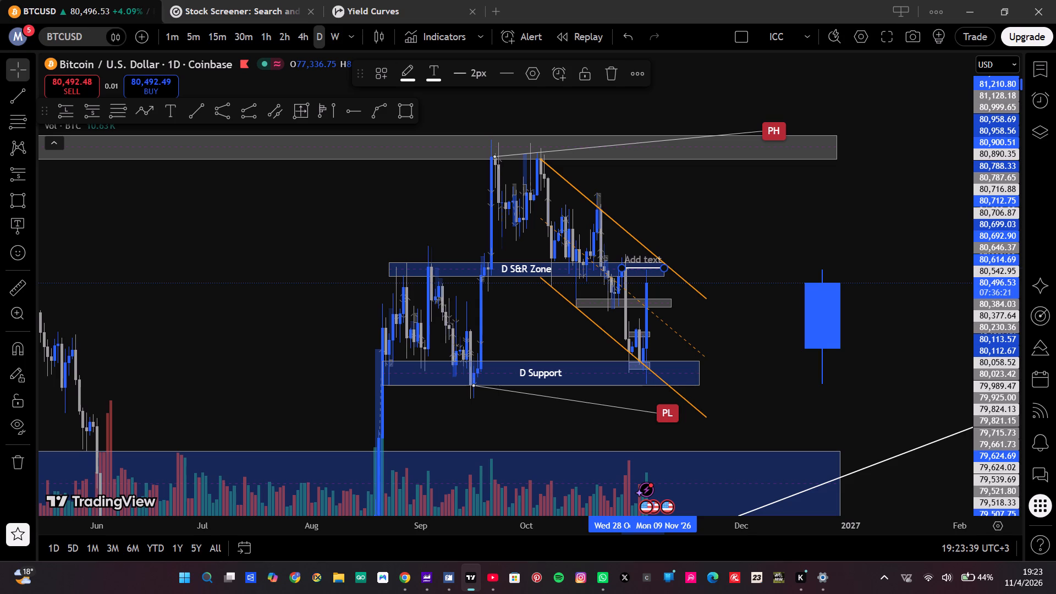
key(l)
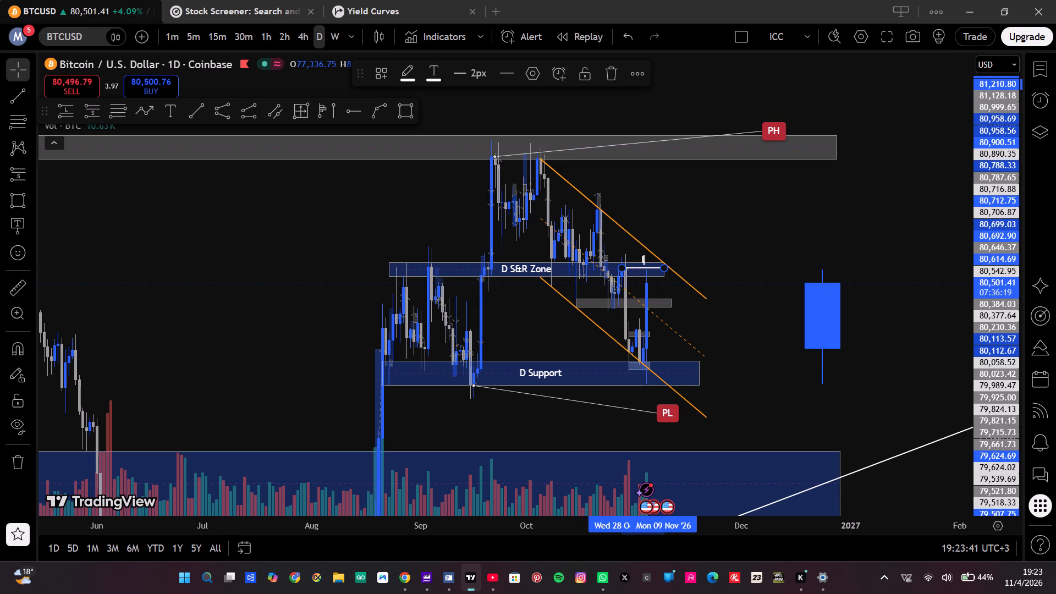
key(h)
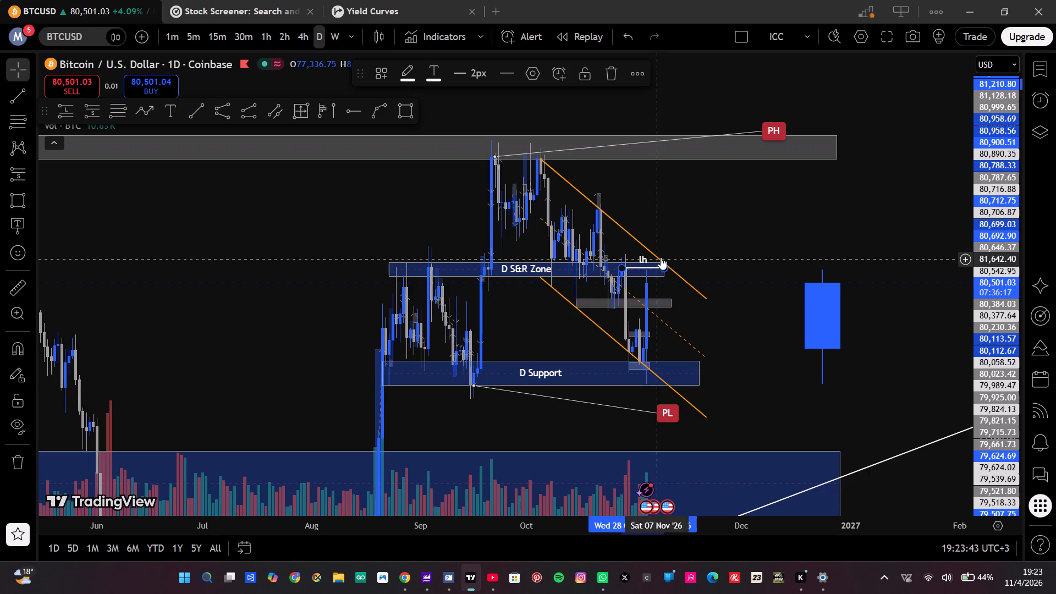
click(667, 254)
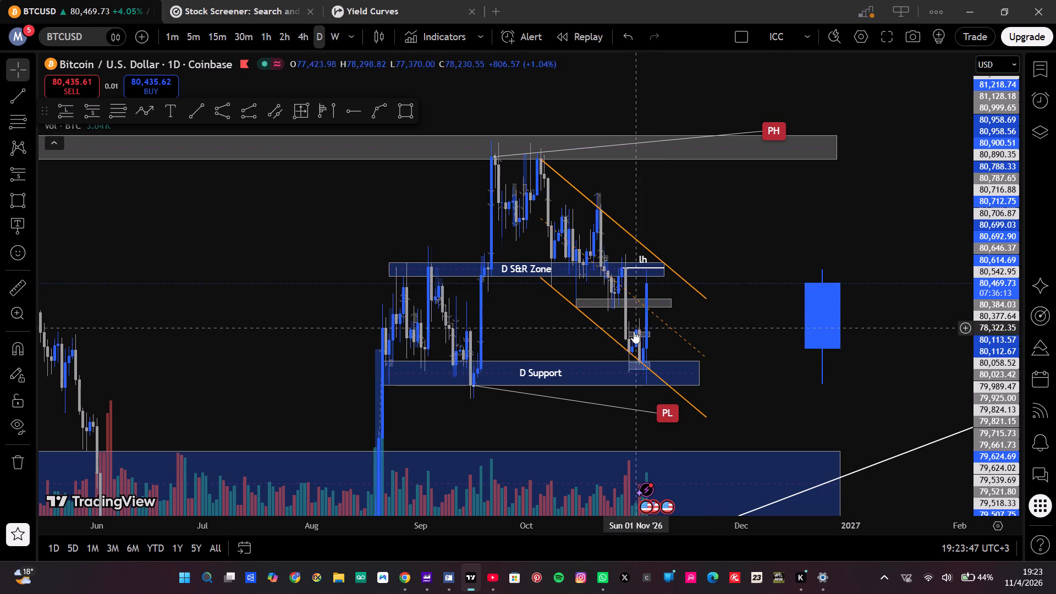
Delete the small grey rectangle near 76,360 around 1 Nov, inside the D Support zone.
click(637, 368)
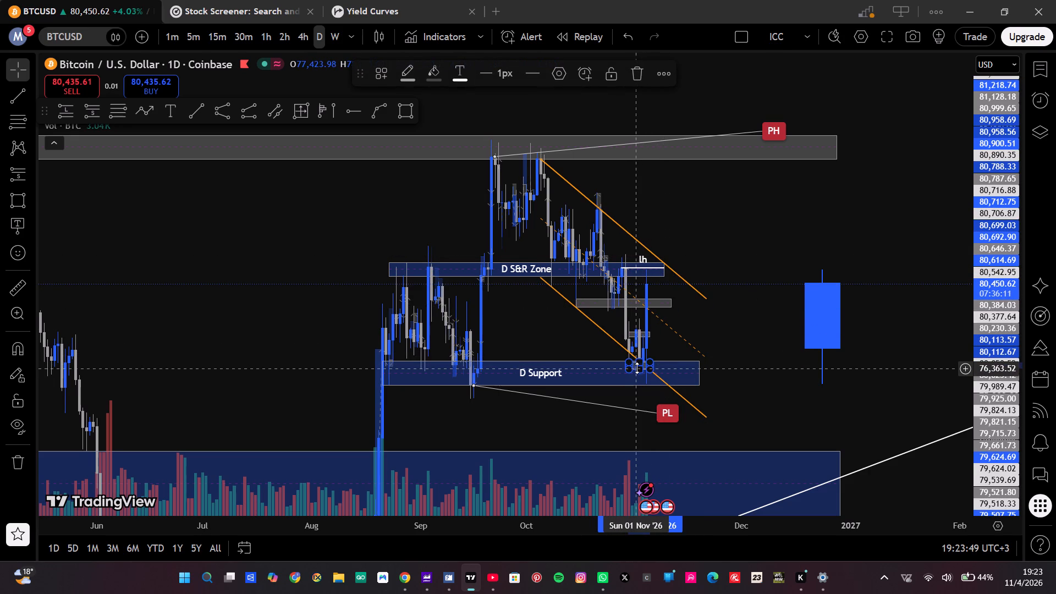
key(Delete)
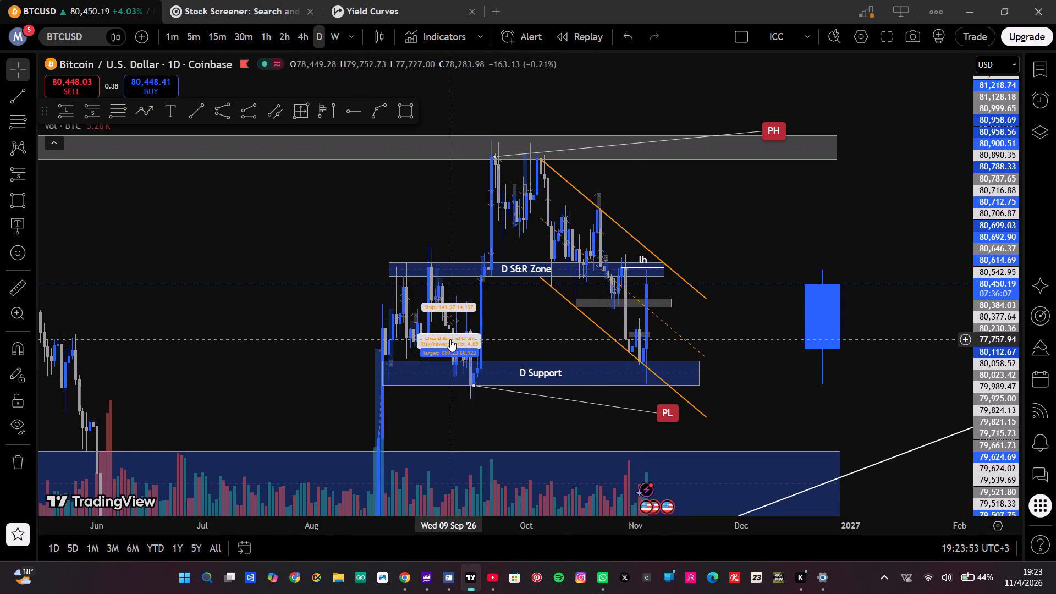
Draw a horizontal trendline at about 76,728.72 from Fri 30 Oct '26 to Wed 11 Nov '26, along the D Support zone's upper edge.
click(194, 110)
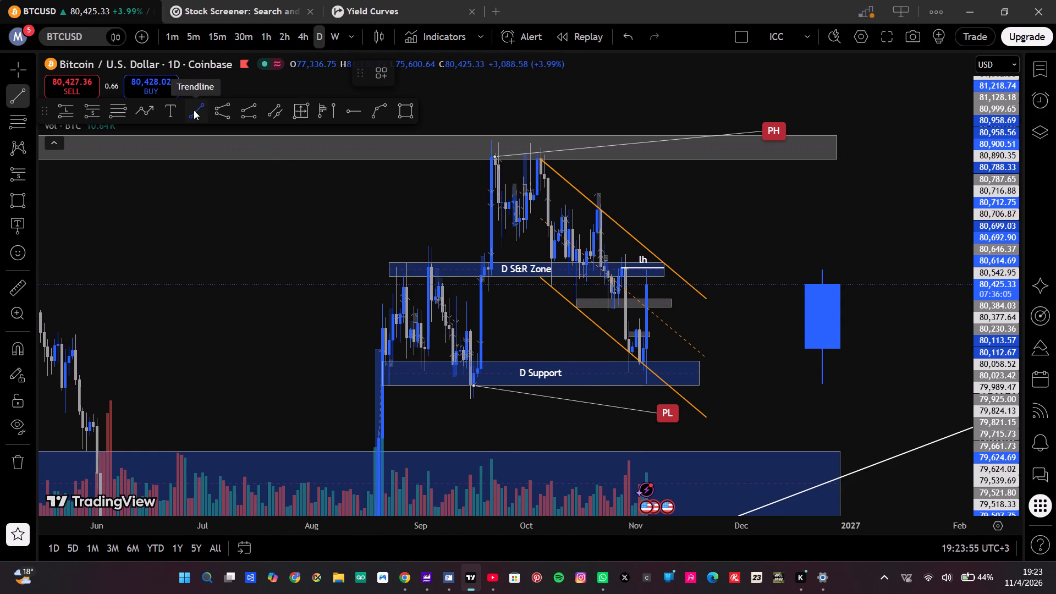
click(629, 361)
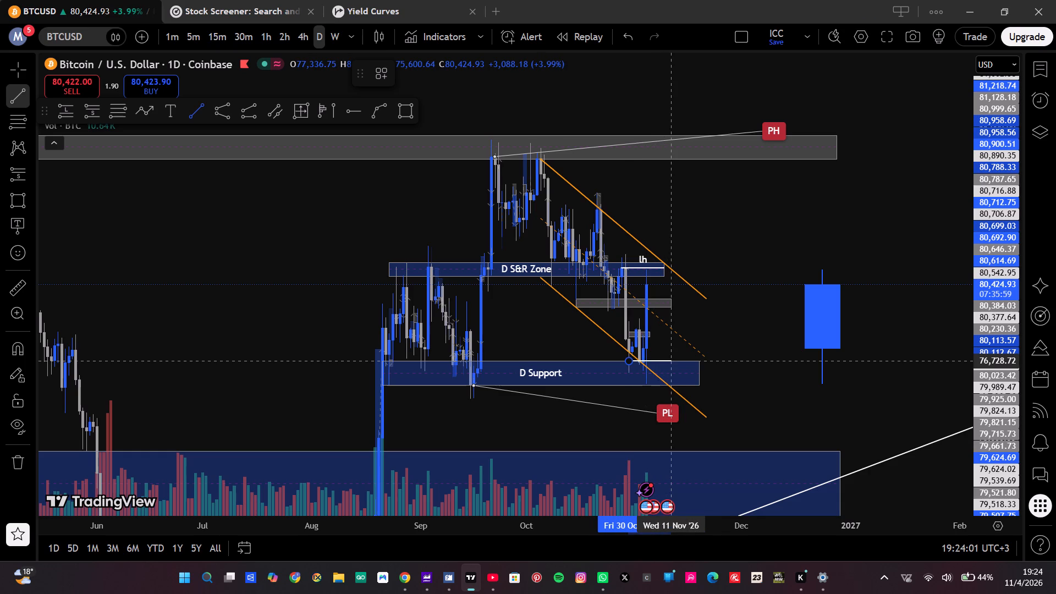
click(670, 361)
Label the new horizontal line at the D Support zone with the text "ll".
click(650, 353)
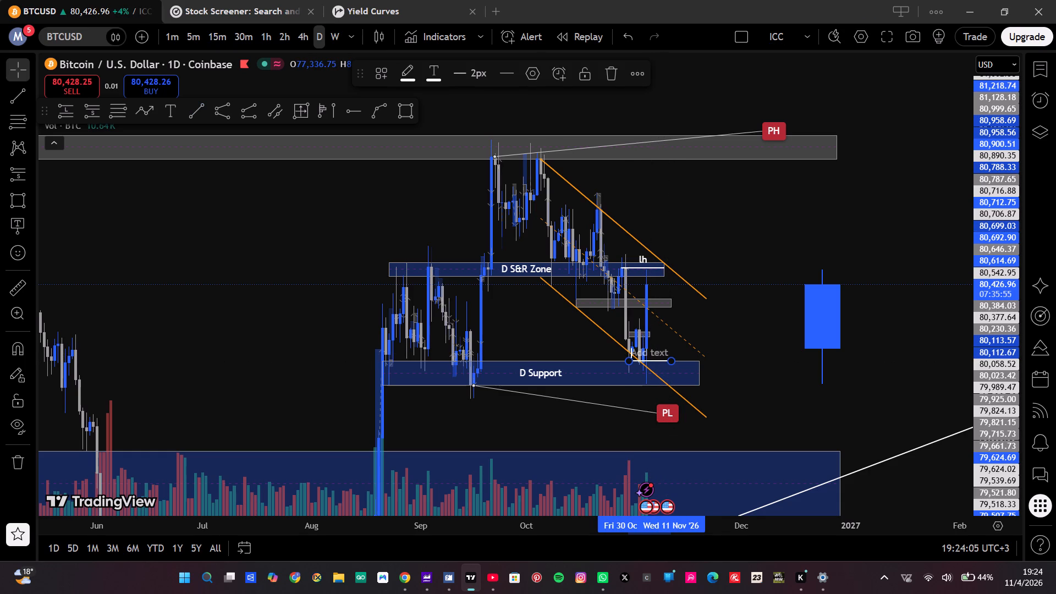
text(ll)
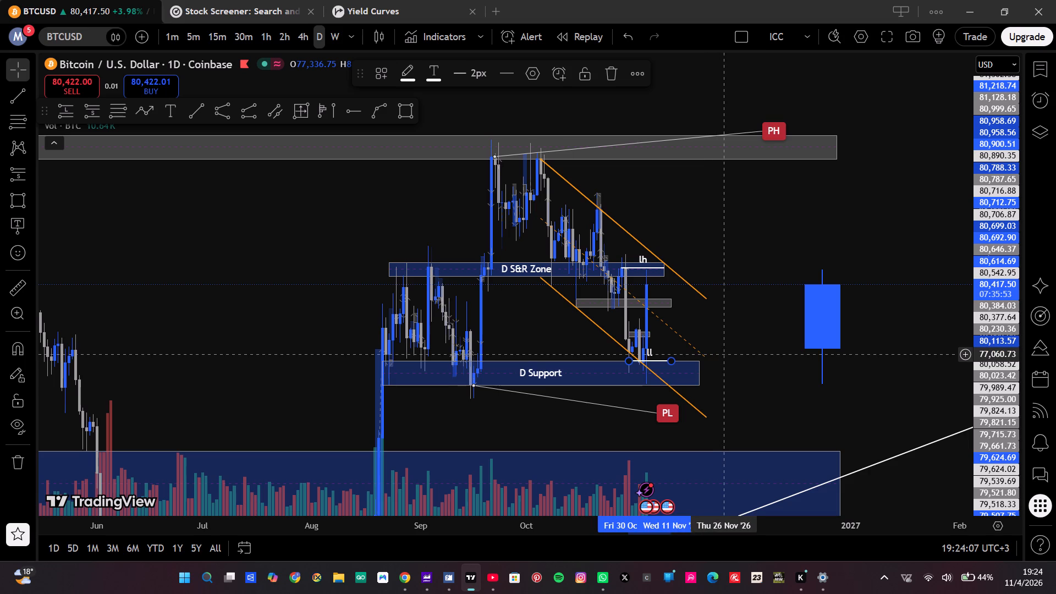
click(723, 354)
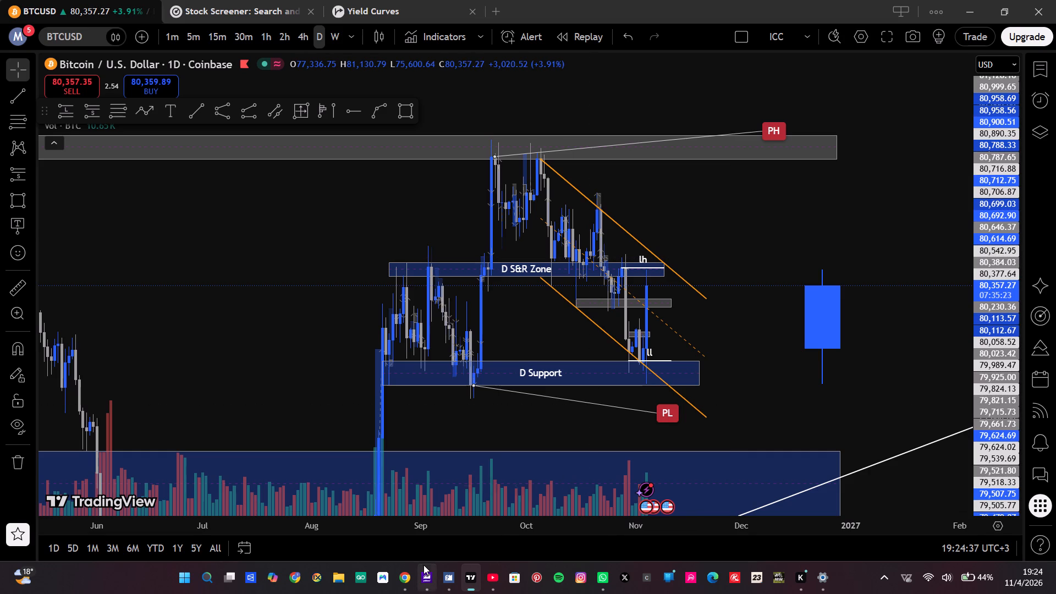
Switch to the XAUUSD chart in Google Chrome and examine recent gold price action on the 15-minute and 5-minute timeframes.
click(400, 585)
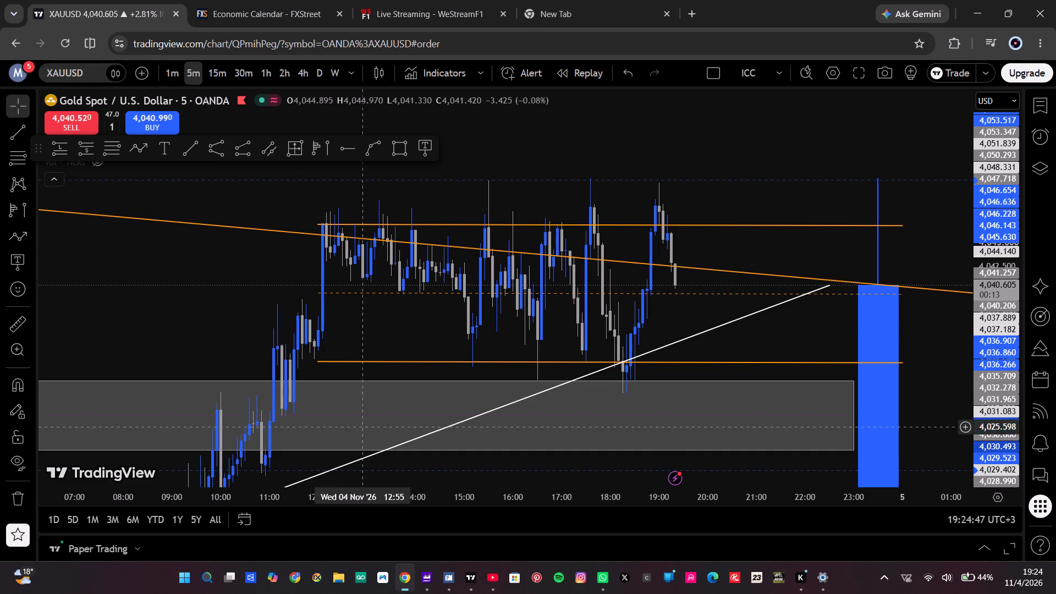
click(222, 71)
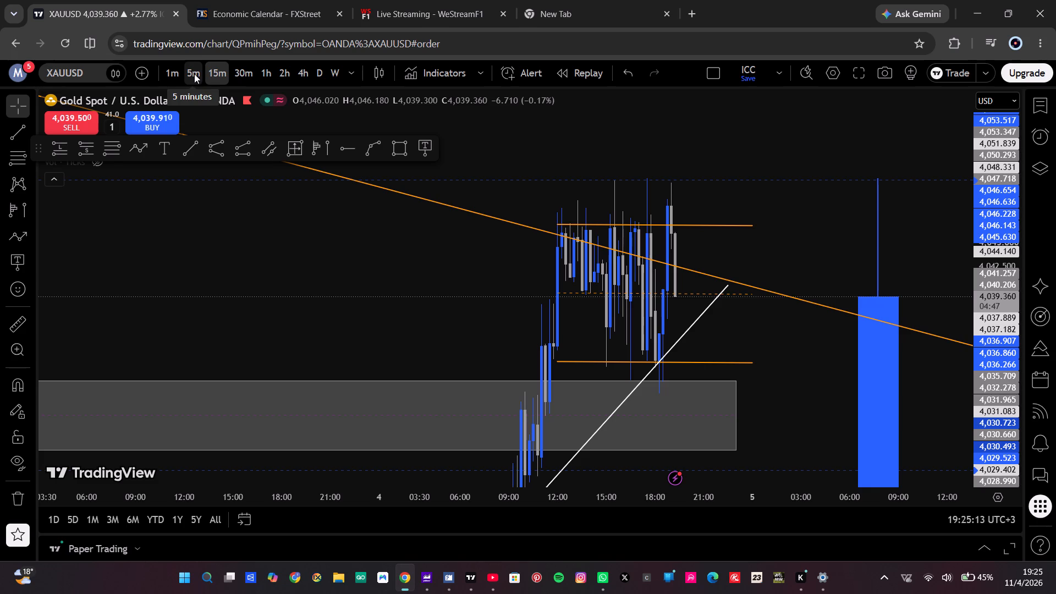
click(194, 74)
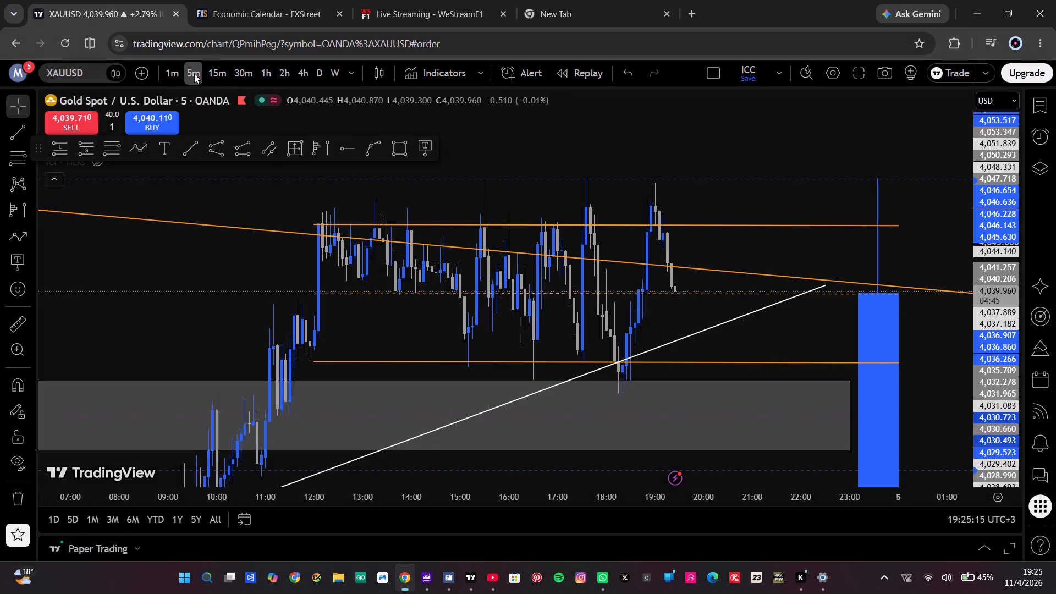
drag(477, 150, 547, 151)
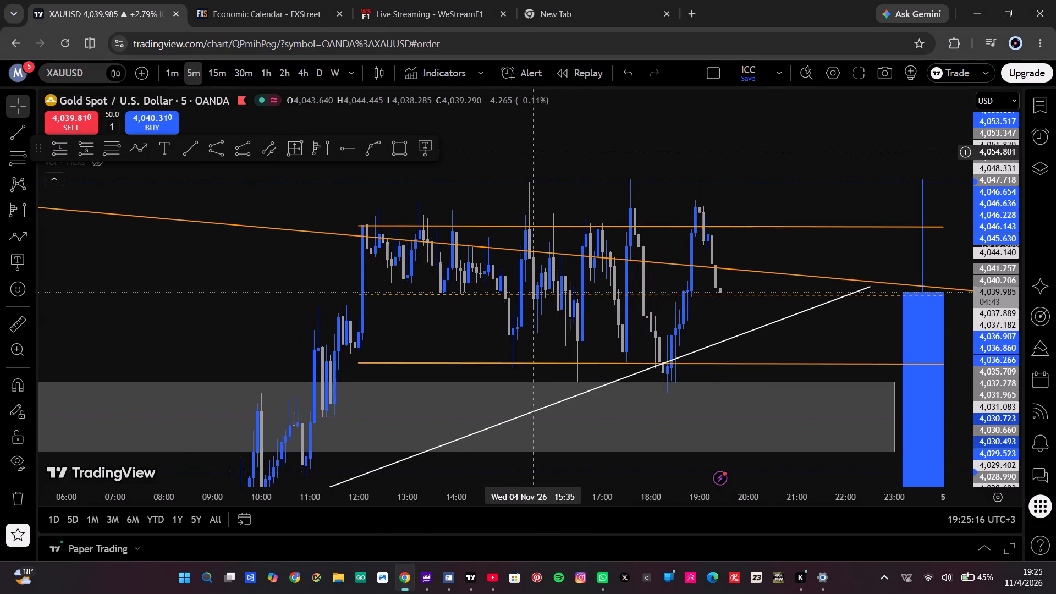
drag(547, 151, 583, 151)
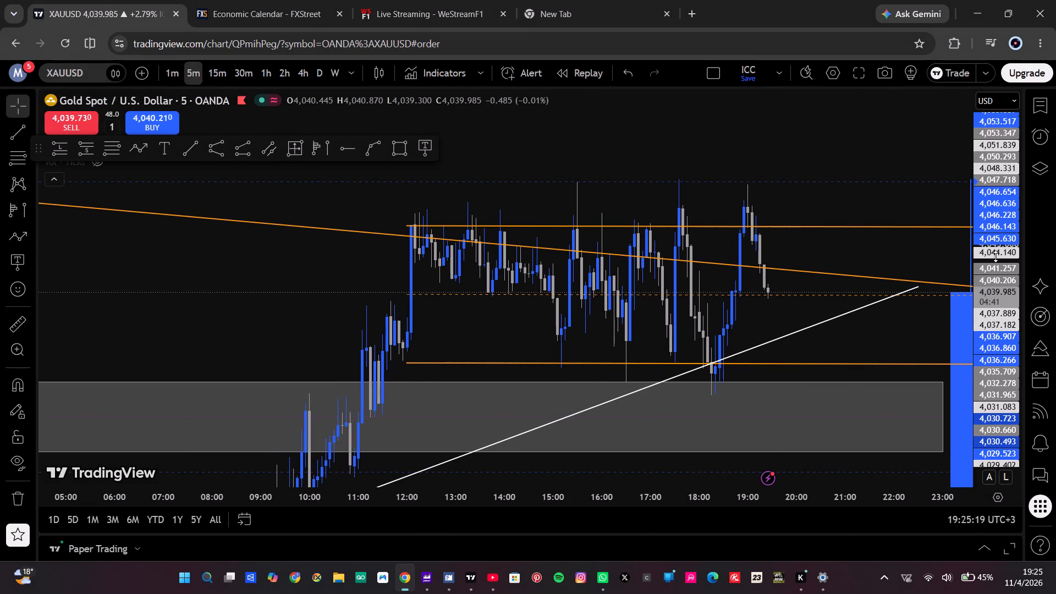
scroll(996, 256, up, 4)
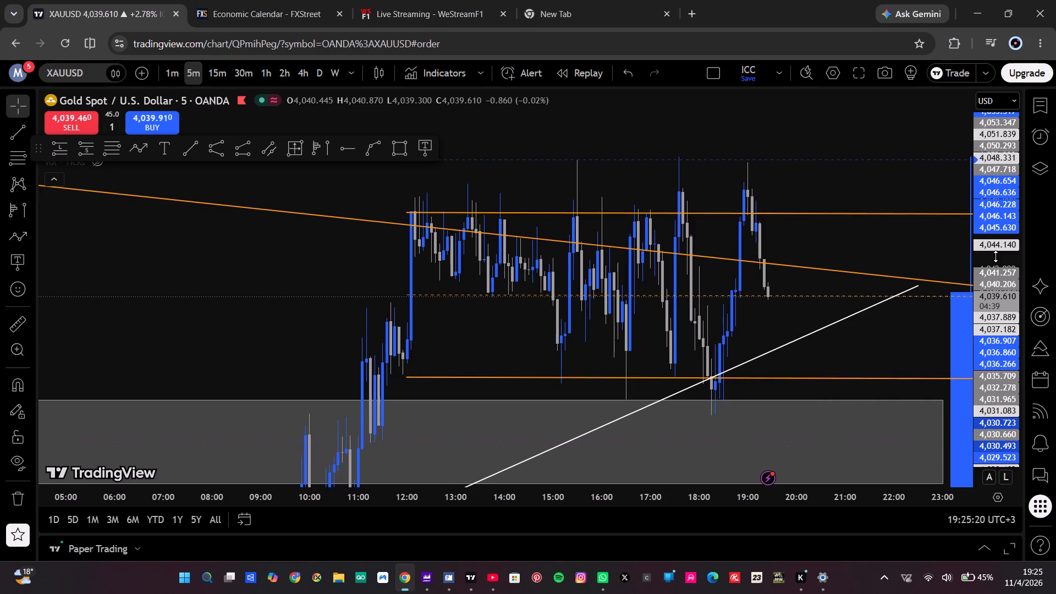
scroll(996, 256, up, 2)
scroll(900, 340, down, 1)
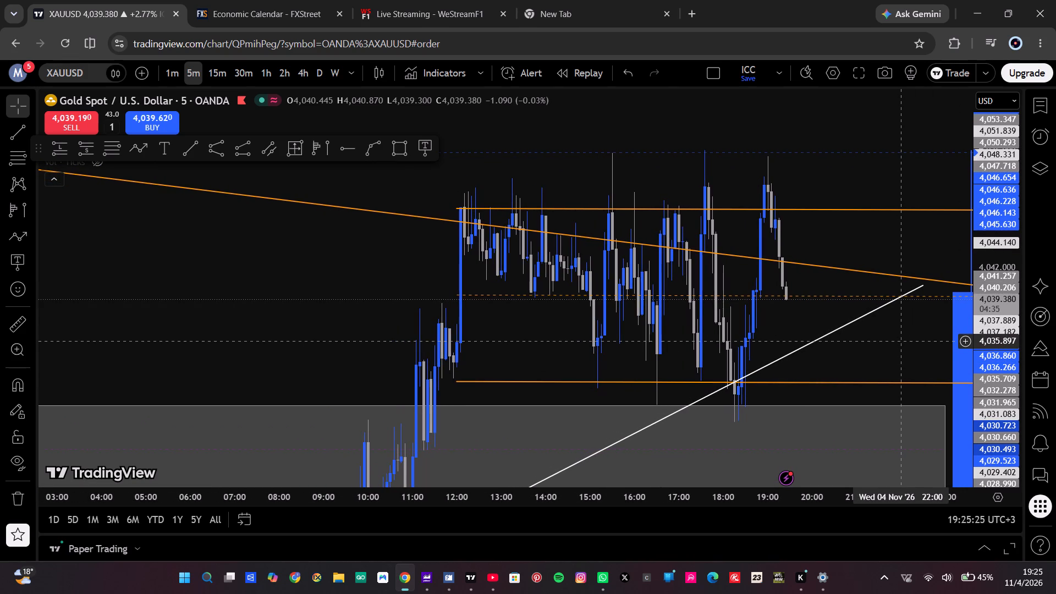
drag(900, 340, 927, 326)
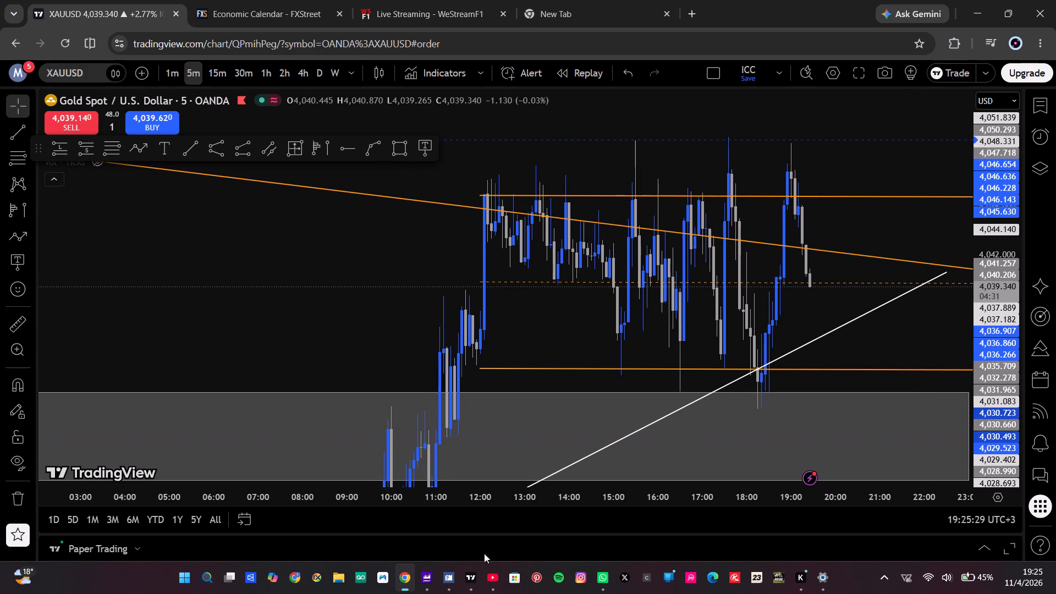
Return to the BTCUSD chart in the TradingView app and examine price action around the marked zones on the 4-hour timeframe.
click(471, 581)
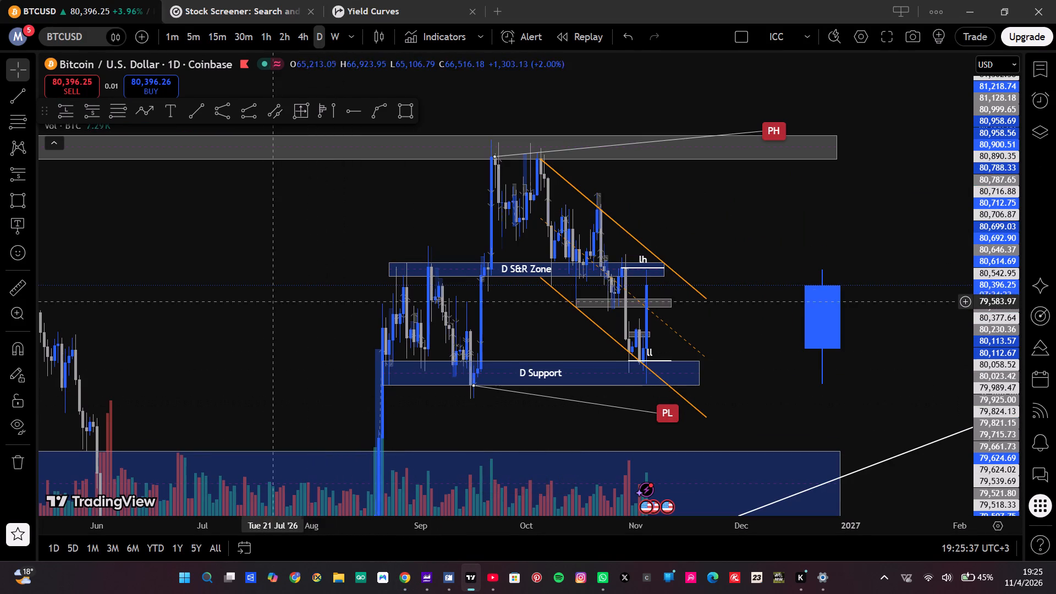
click(306, 35)
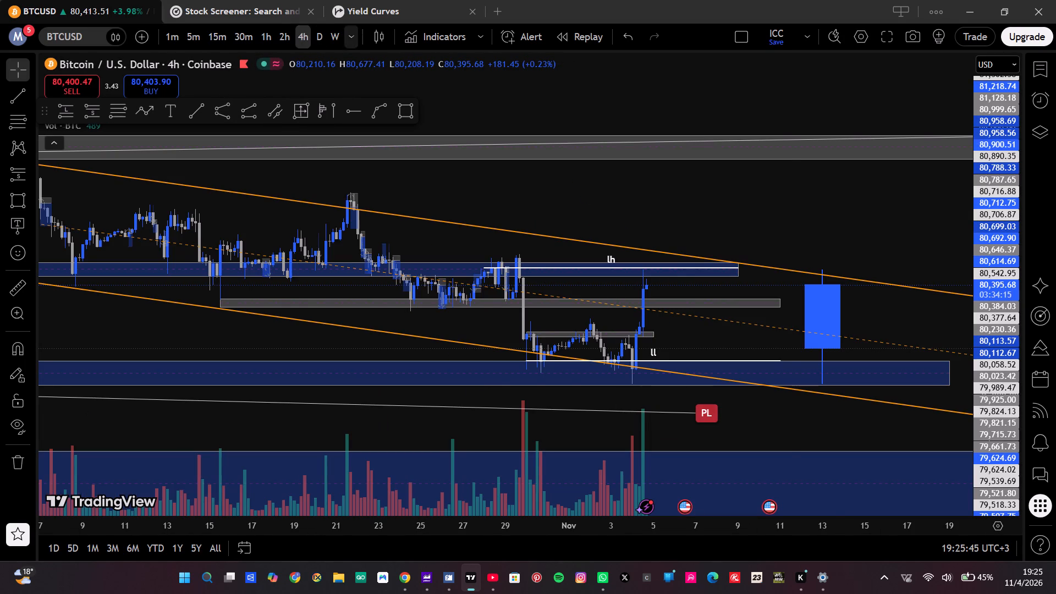
scroll(996, 254, up, 2)
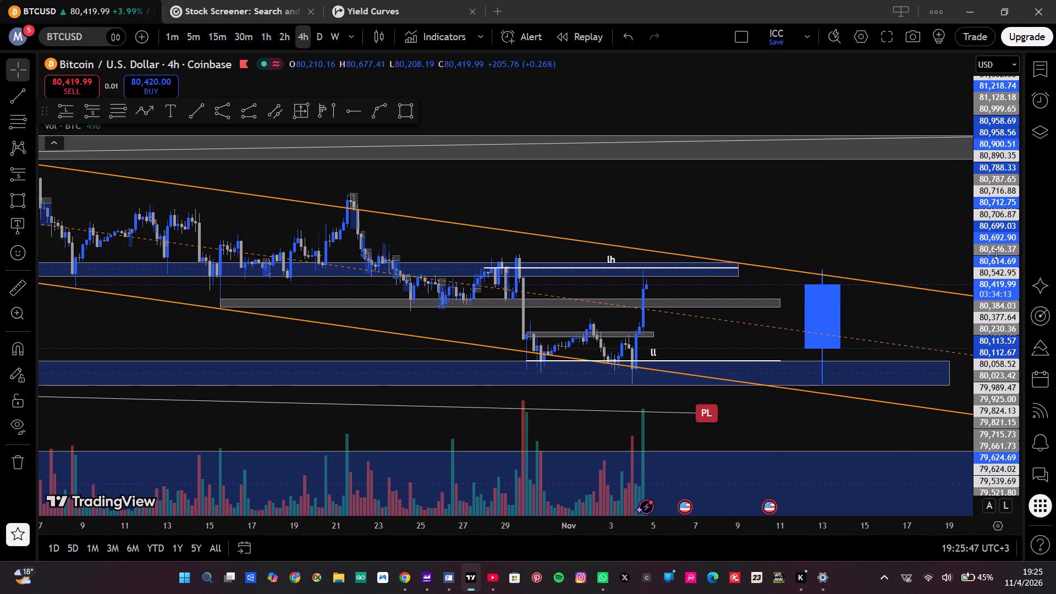
scroll(996, 254, up, 7)
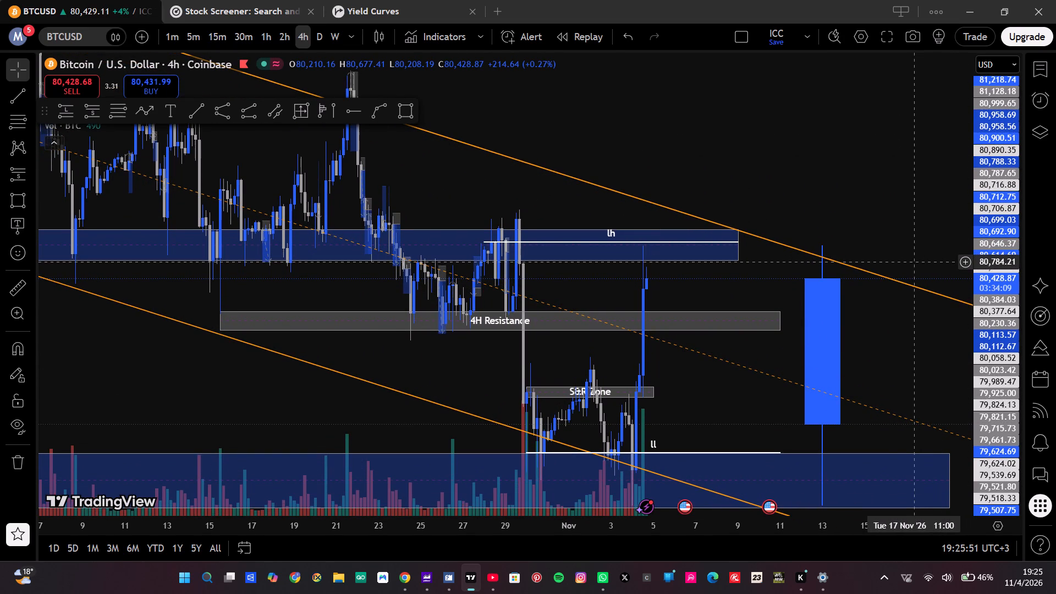
click(887, 276)
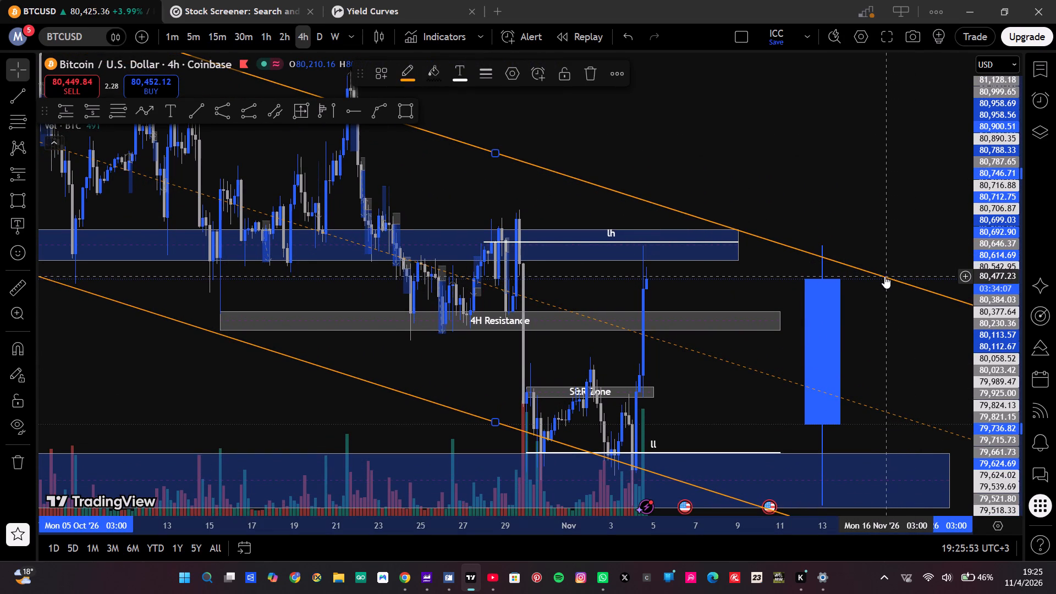
click(855, 213)
drag(855, 213, 696, 114)
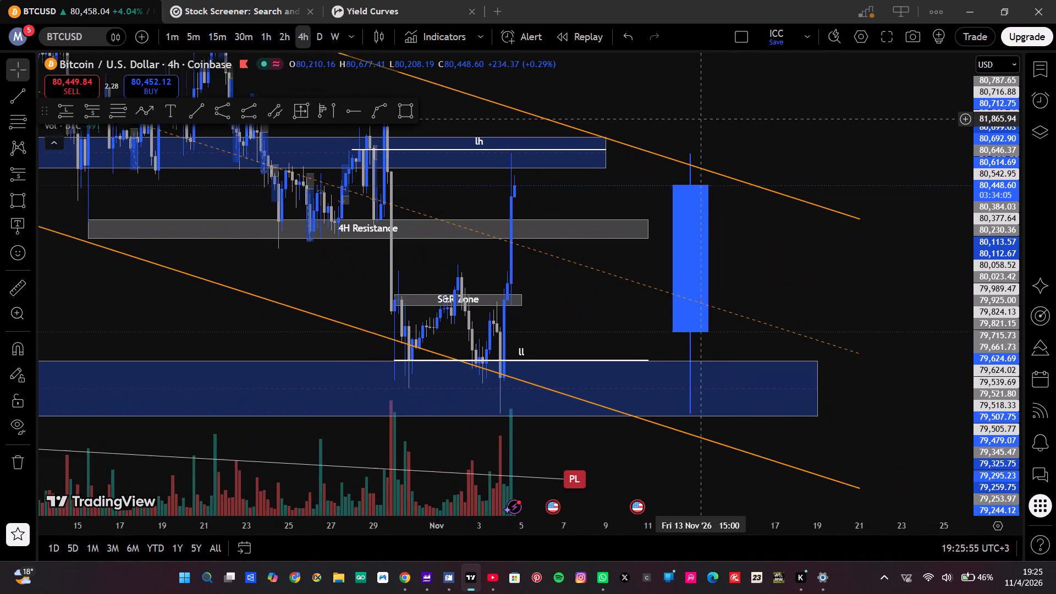
drag(696, 114, 705, 121)
drag(705, 121, 757, 246)
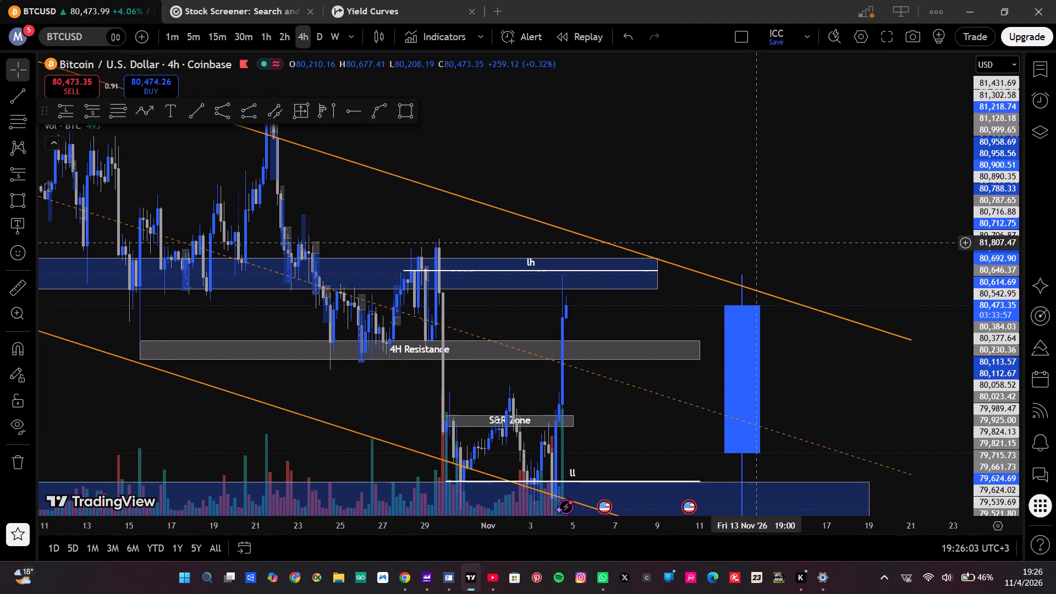
Shorten the orange descending channel by moving its upper line's end point to about 80,886.54 on Fri 13 Nov '26.
drag(757, 246, 757, 248)
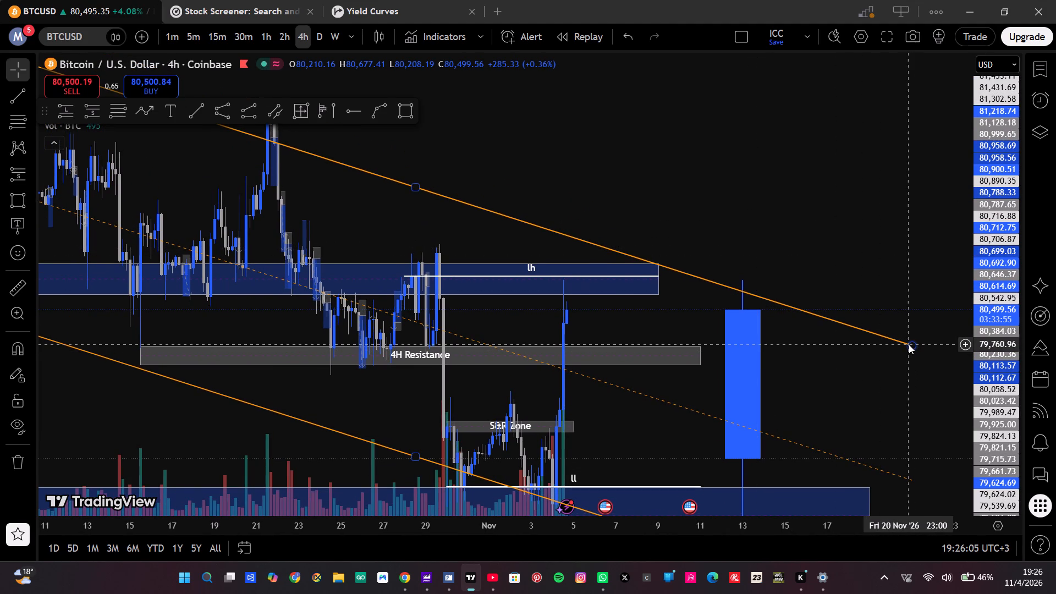
drag(909, 344, 829, 326)
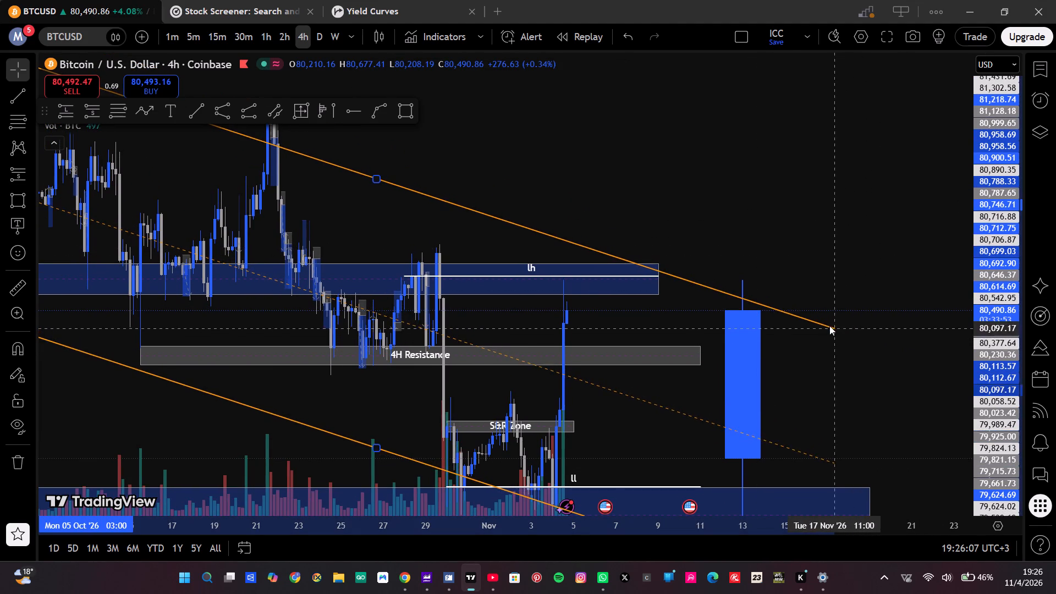
drag(829, 326, 817, 316)
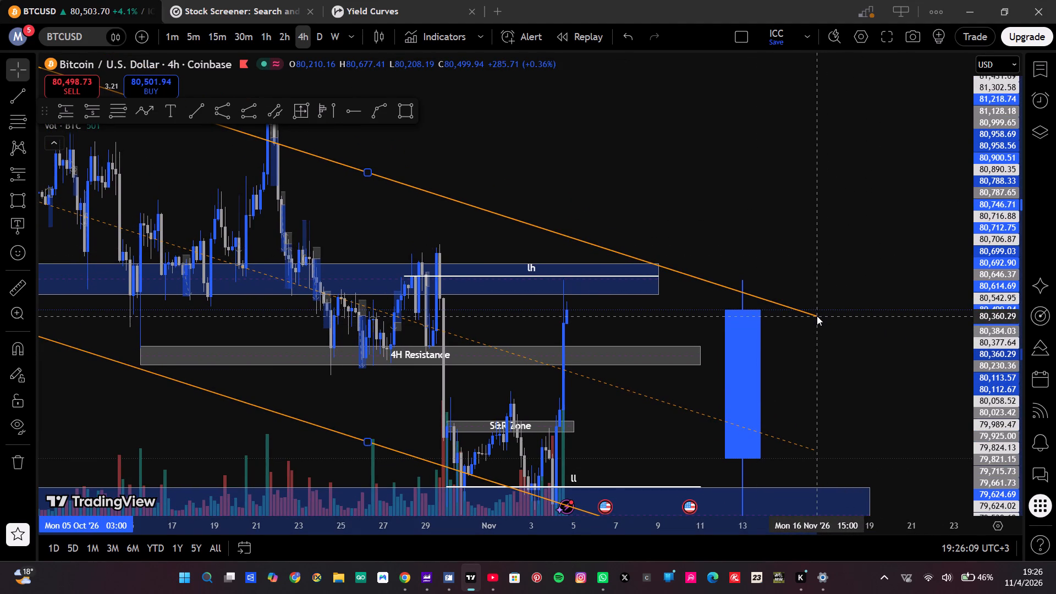
drag(817, 316, 743, 291)
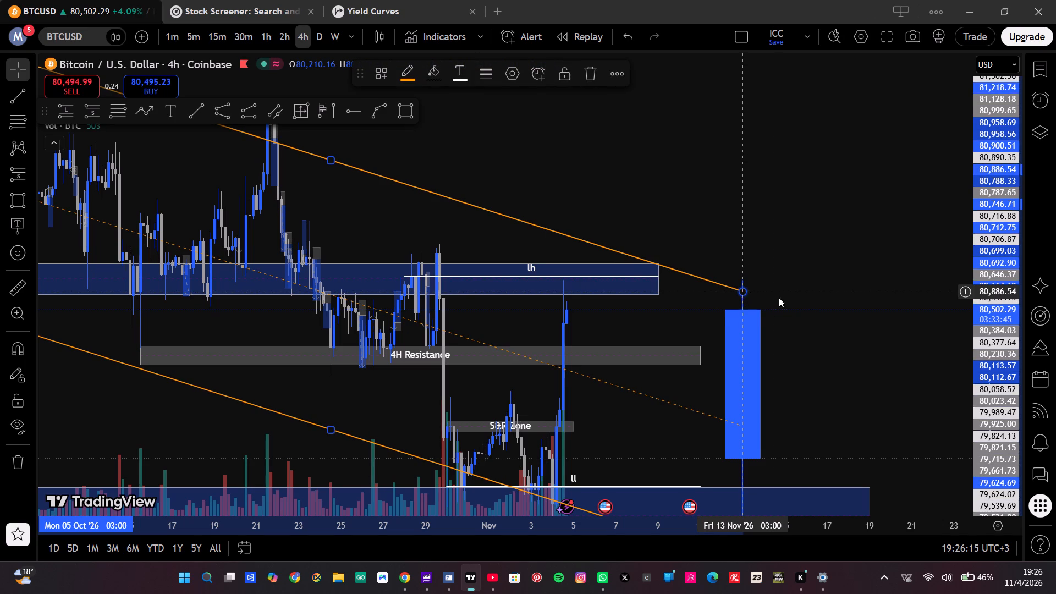
click(792, 296)
Lock the orange descending channel on the 4-hour chart against further changes.
drag(792, 296, 848, 228)
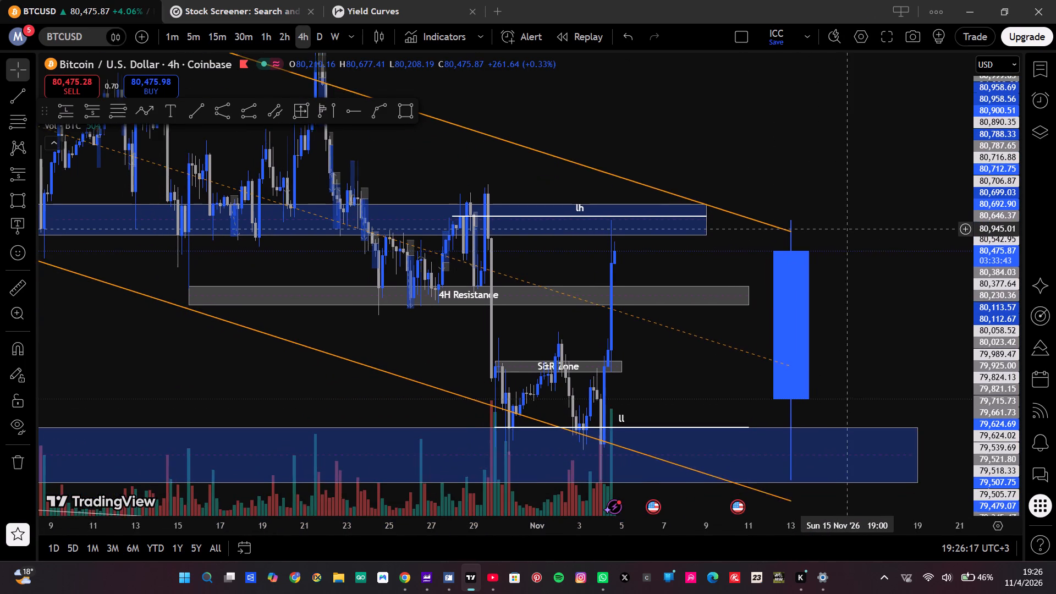
drag(848, 228, 856, 209)
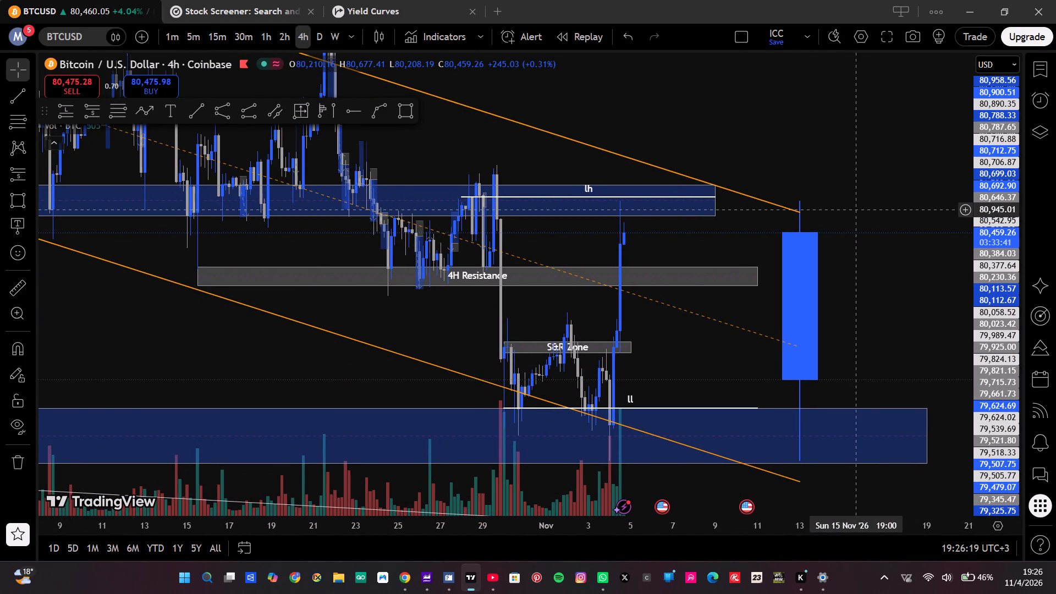
click(785, 206)
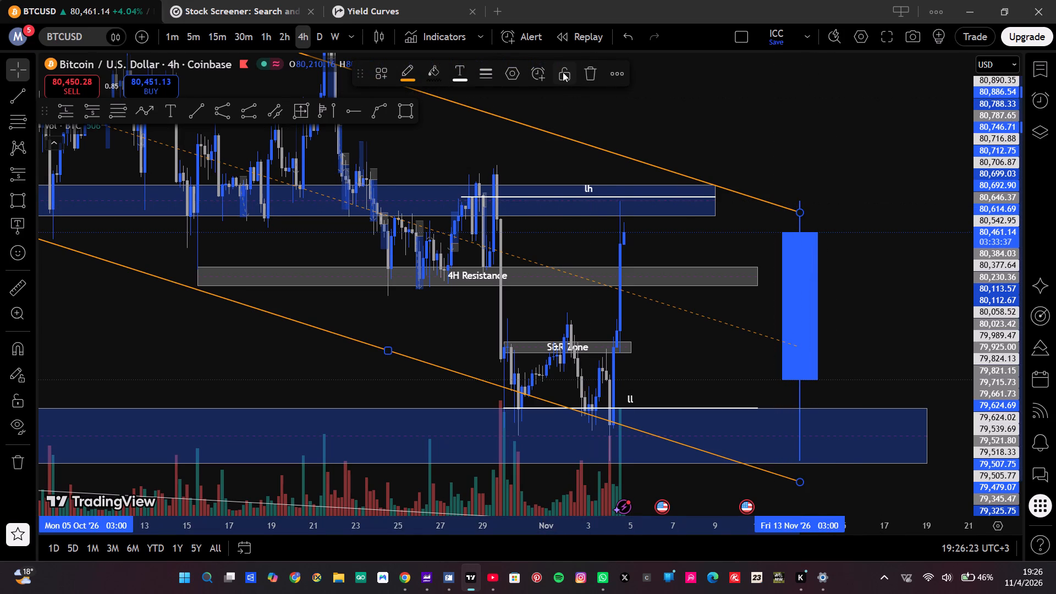
click(563, 72)
click(647, 116)
Examine BTCUSD 4-hour price action within the channel, from the D S&R Zone and 4H Resistance down to D Support.
drag(647, 116, 707, 121)
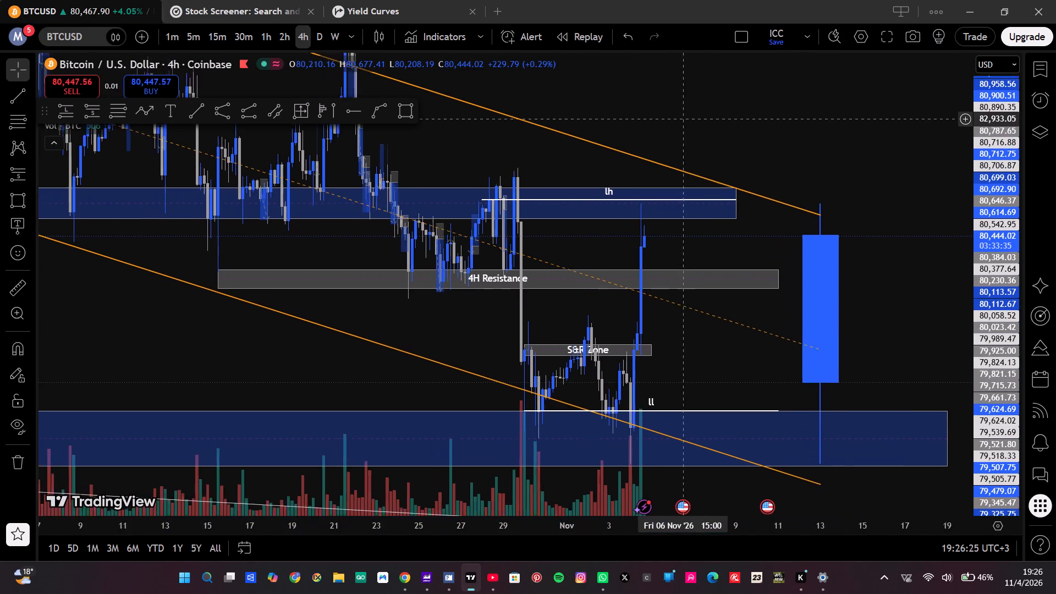
drag(707, 121, 838, 119)
scroll(838, 119, down, 1)
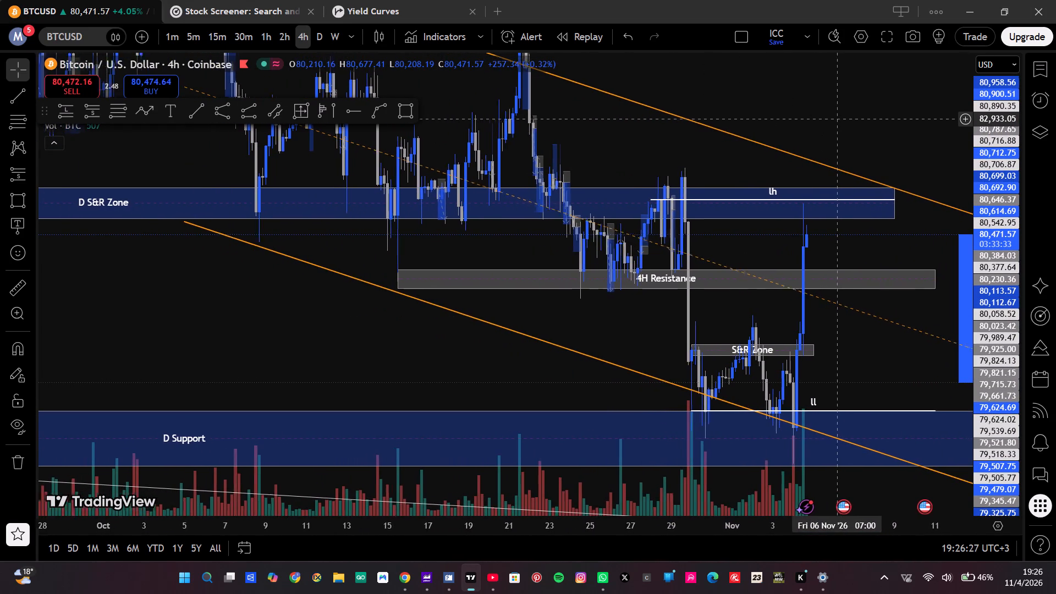
scroll(838, 119, down, 1)
drag(838, 119, 843, 217)
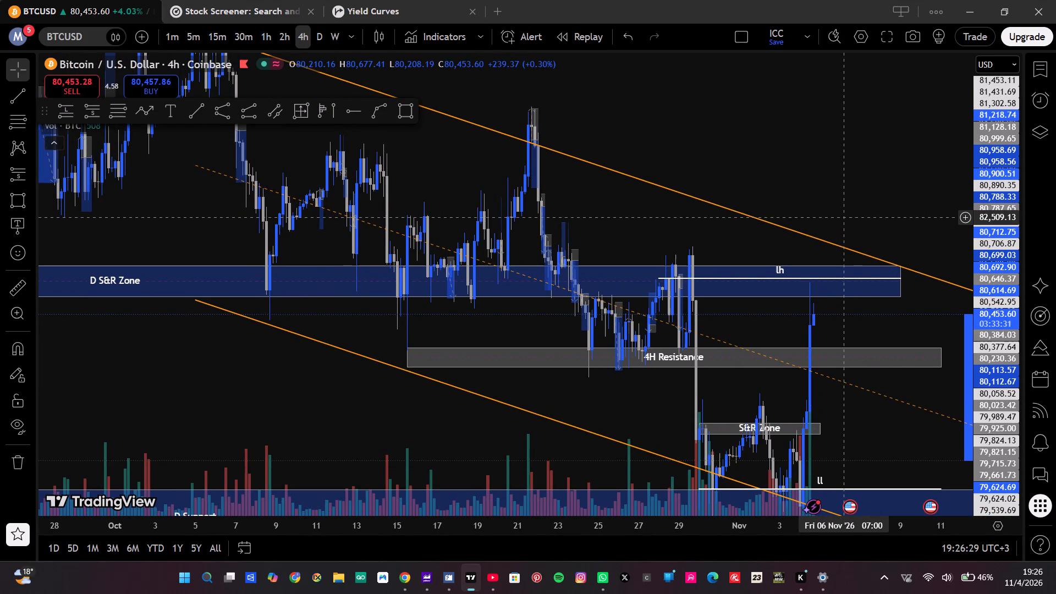
drag(843, 217, 828, 157)
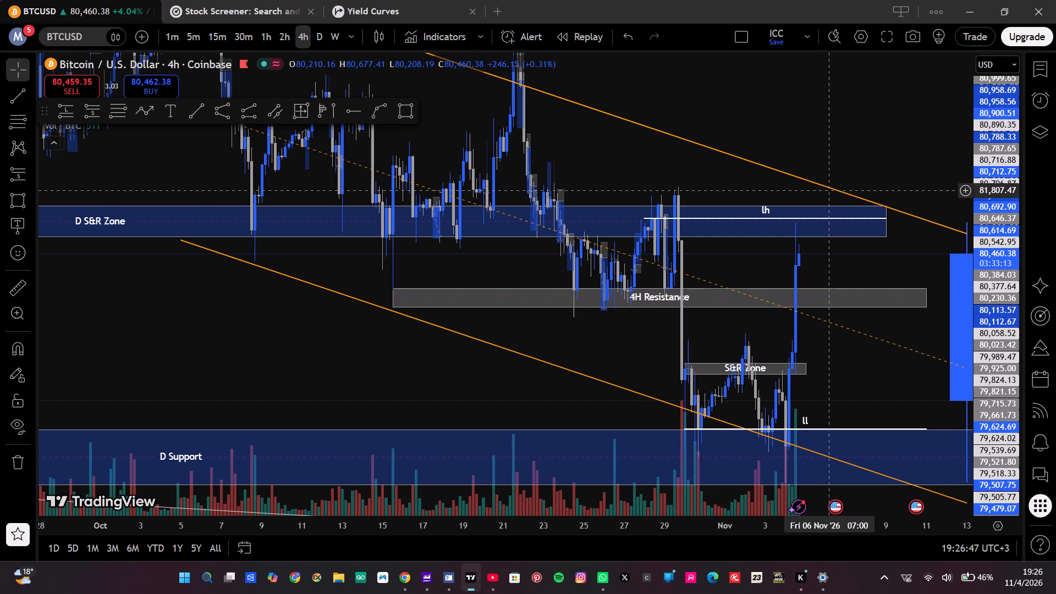
drag(852, 146, 854, 191)
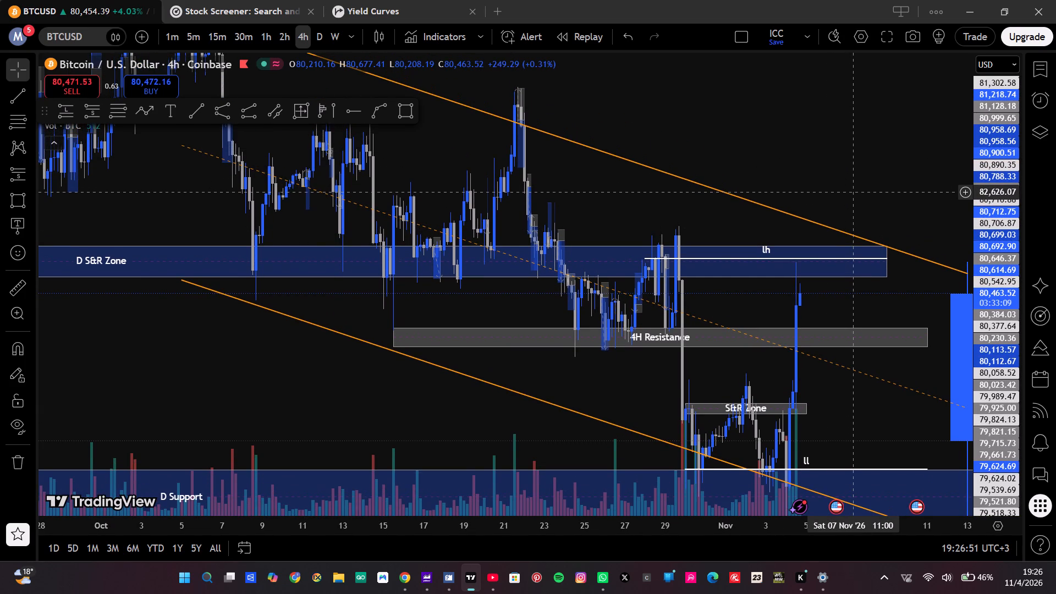
drag(854, 191, 844, 199)
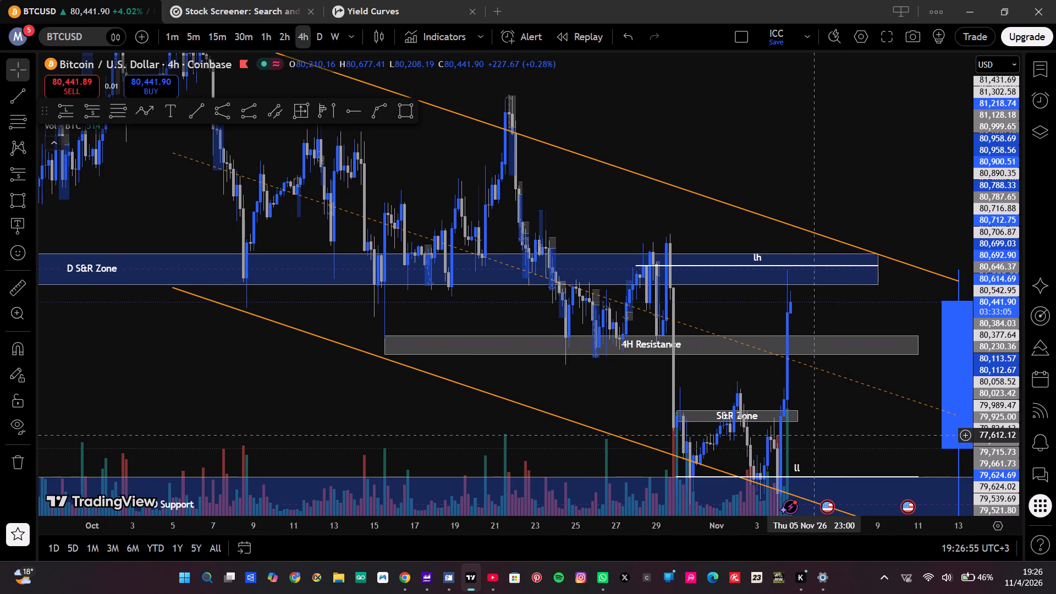
drag(816, 435, 820, 400)
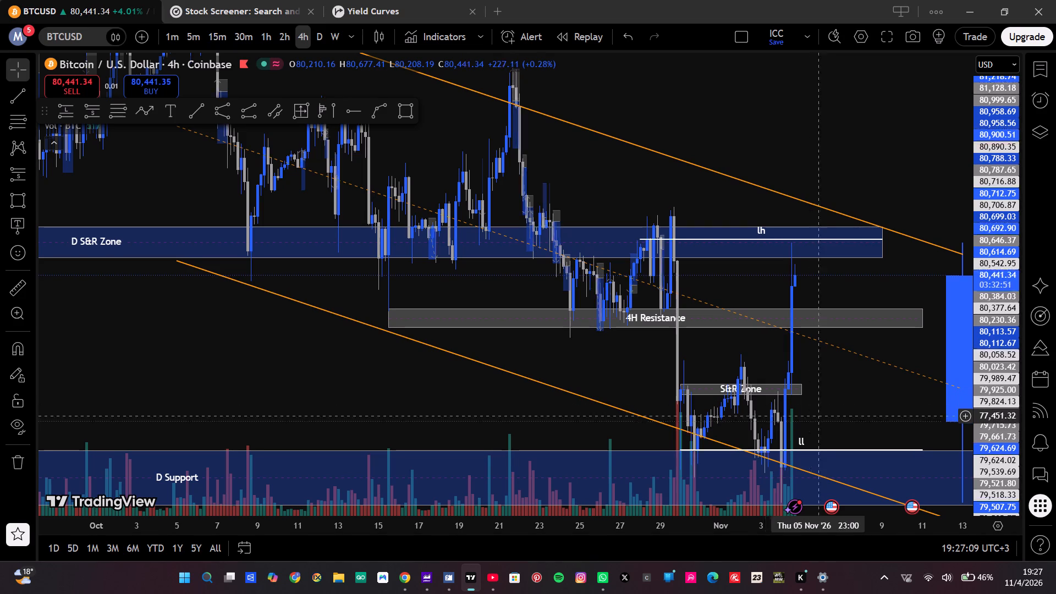
drag(830, 403, 828, 427)
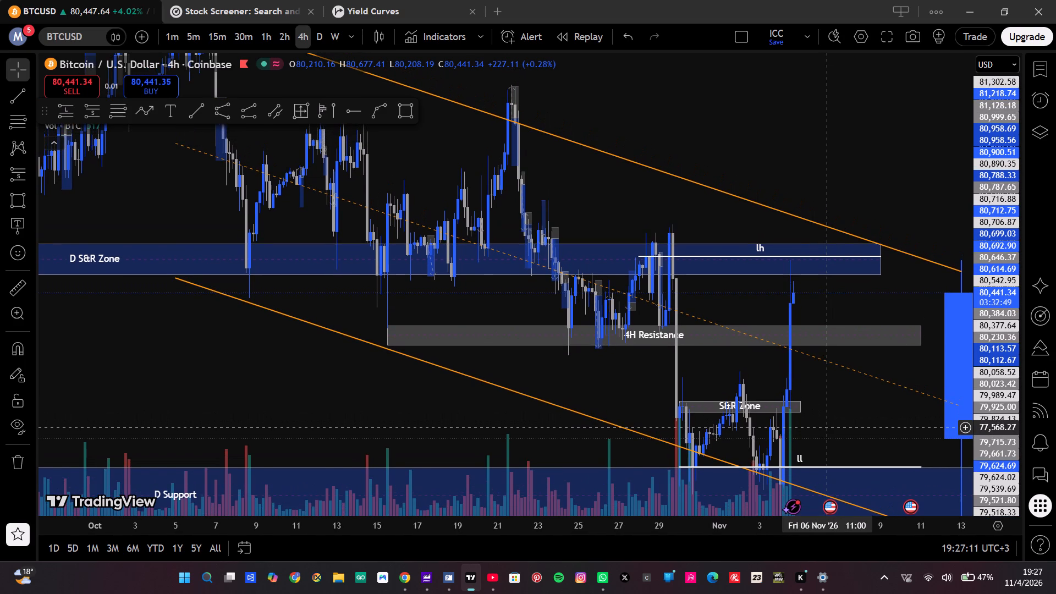
Check the XAUUSD 5-minute chart in Google Chrome, and return to BTCUSD to re-examine the 4-hour channel and marked zones.
click(409, 574)
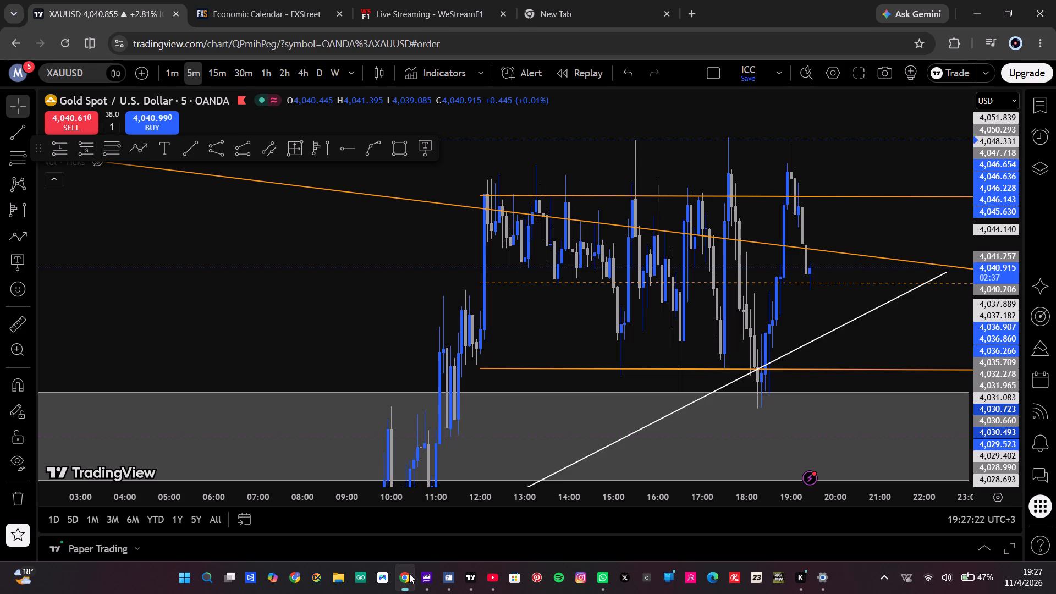
click(409, 574)
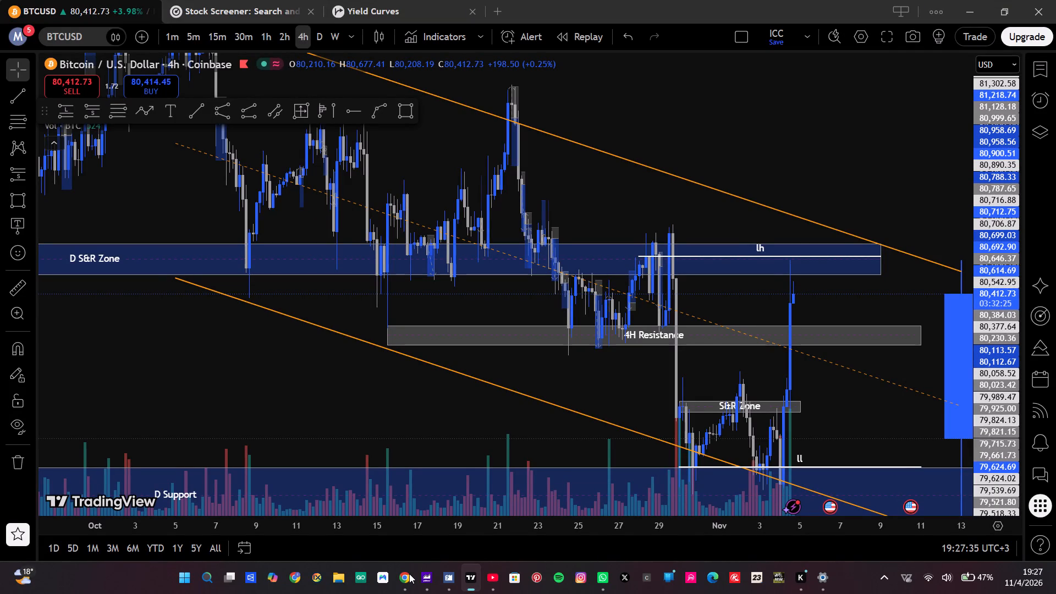
drag(418, 410, 424, 436)
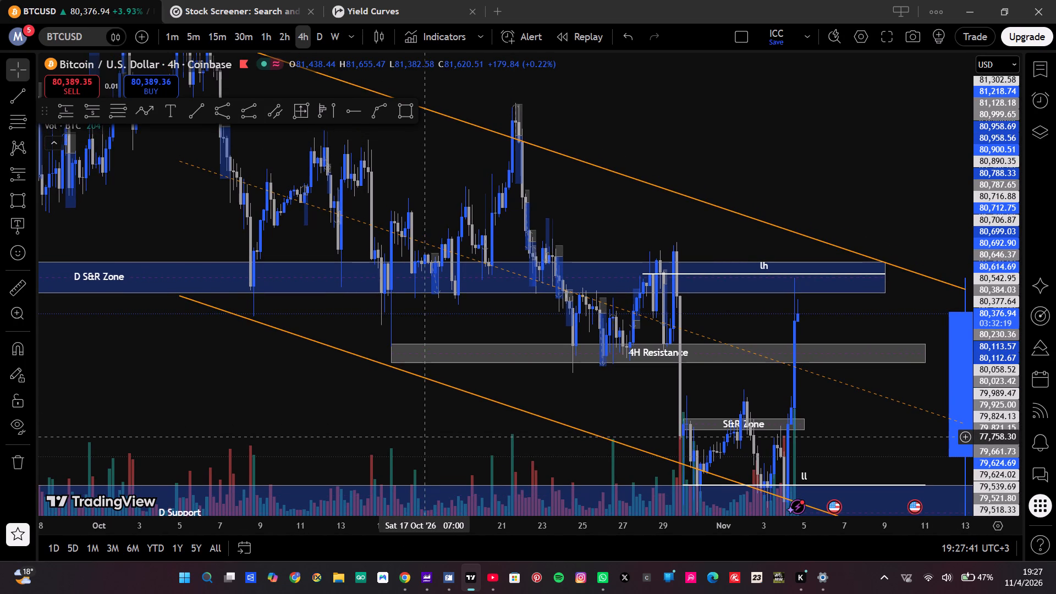
drag(424, 436, 413, 362)
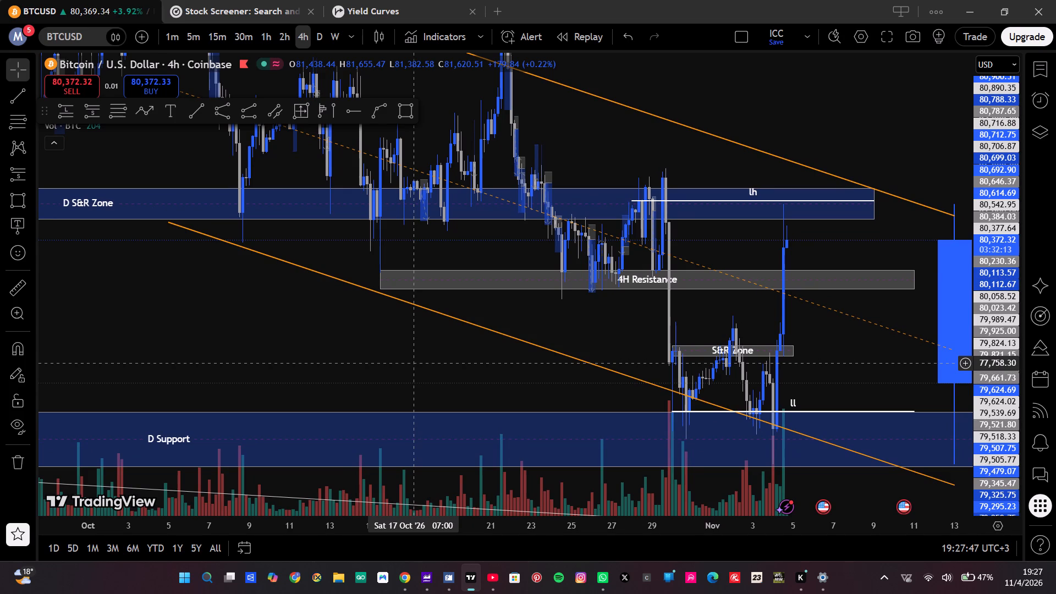
drag(413, 362, 413, 366)
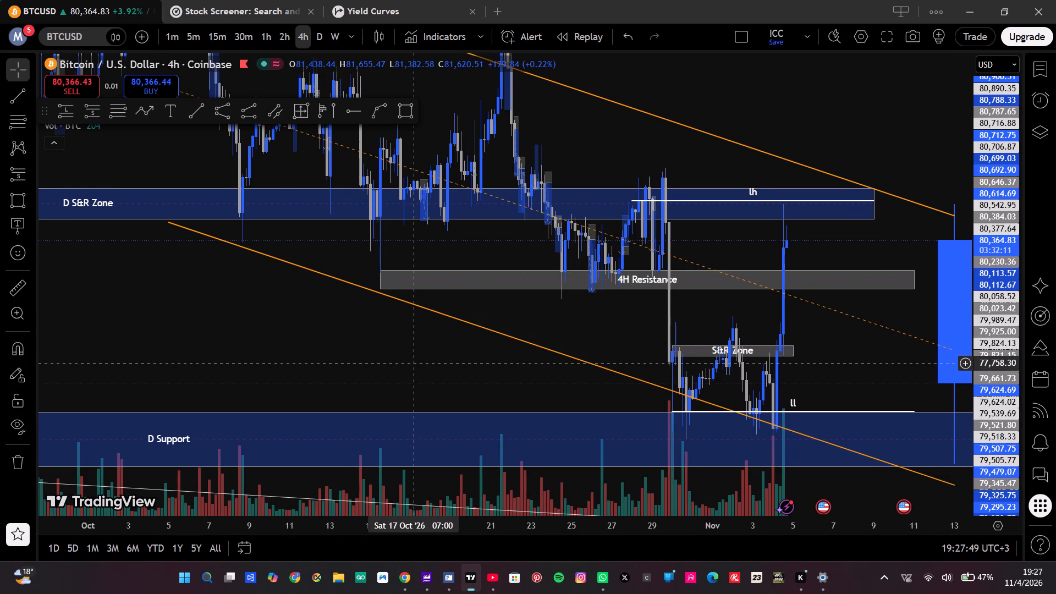
drag(413, 366, 411, 377)
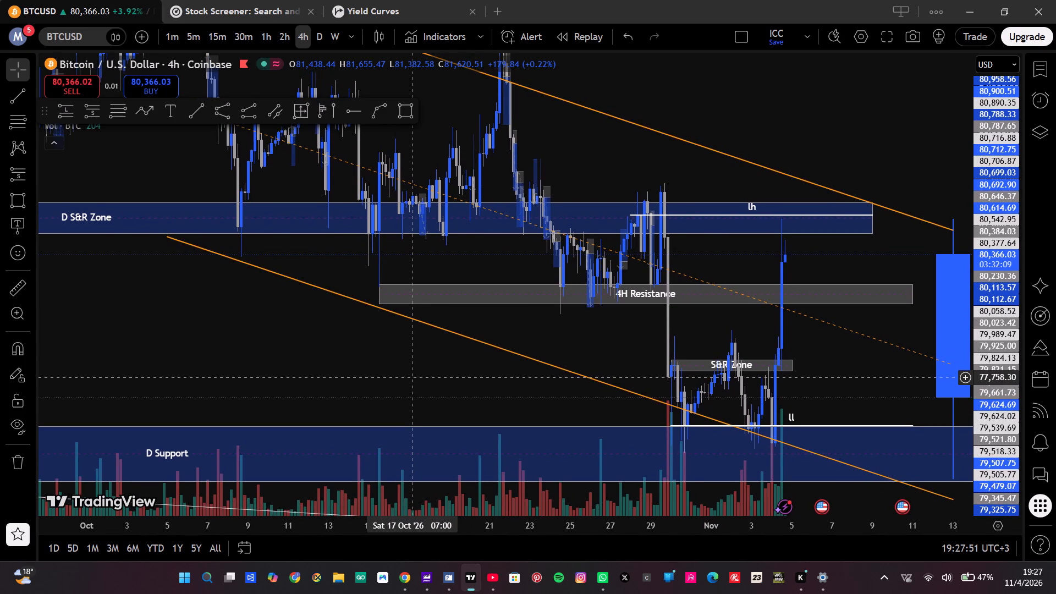
drag(411, 377, 402, 393)
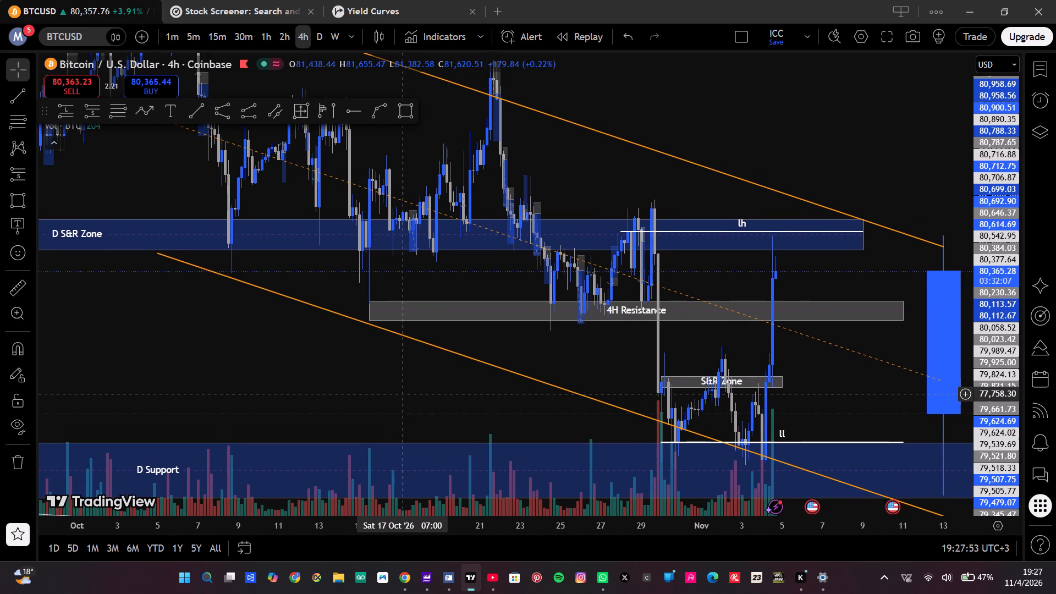
drag(402, 393, 398, 411)
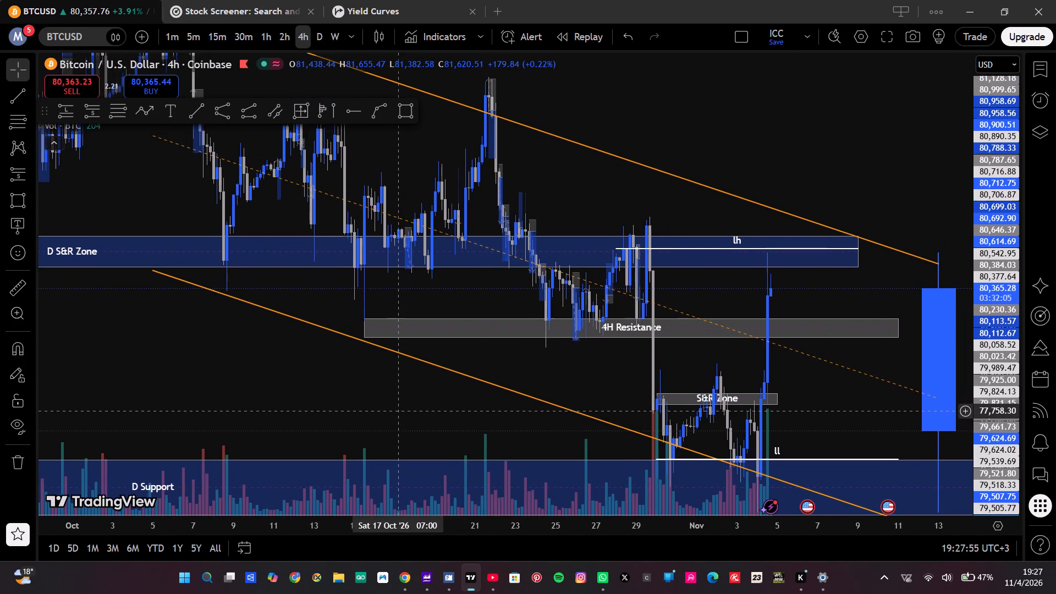
drag(398, 411, 399, 411)
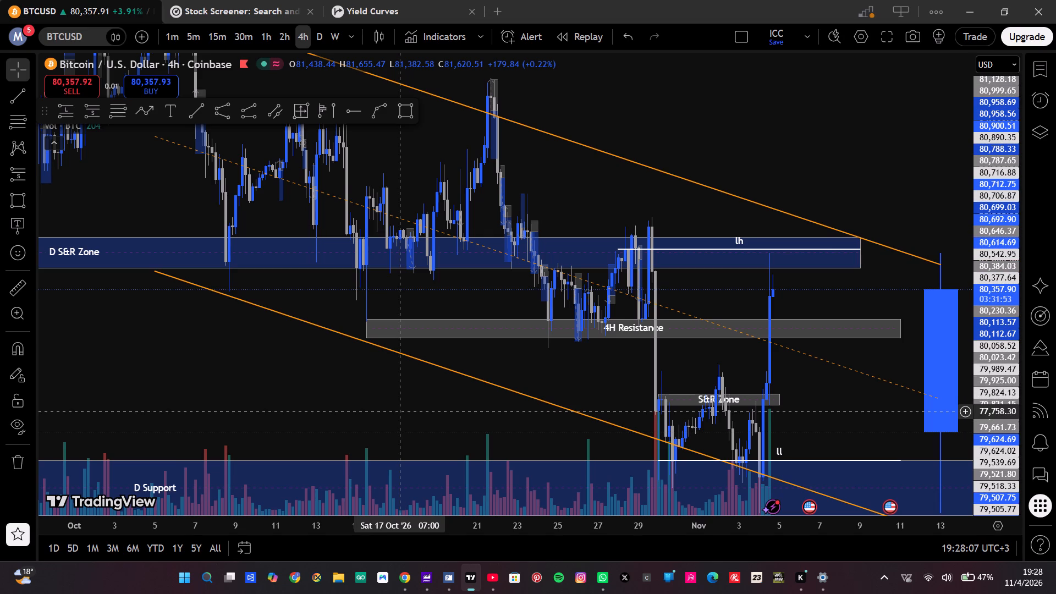
Switch to Google Chrome to check the latest gold price on the XAUUSD 5-minute chart.
click(405, 582)
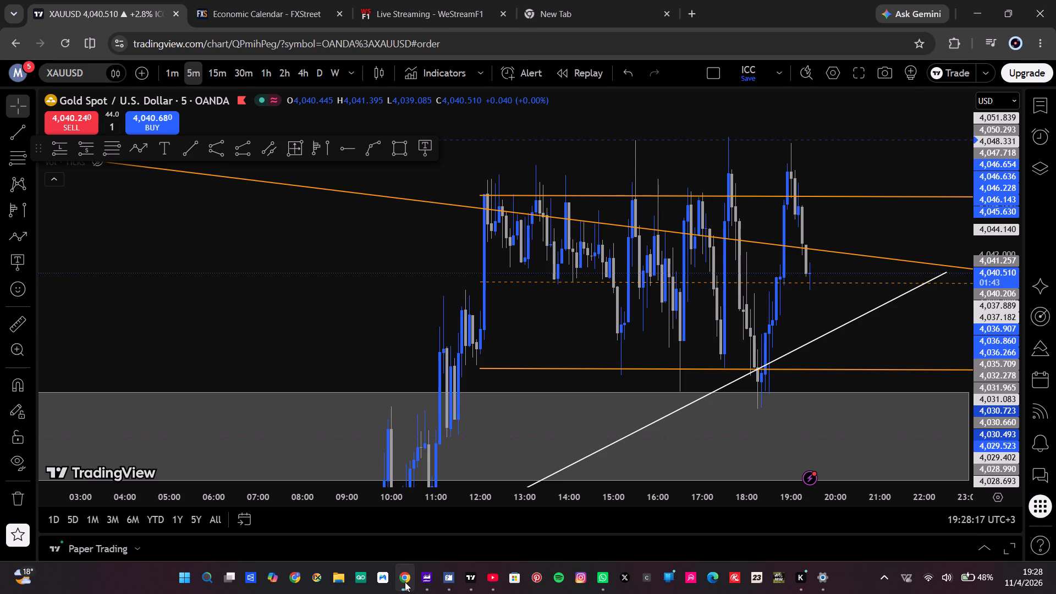
click(406, 582)
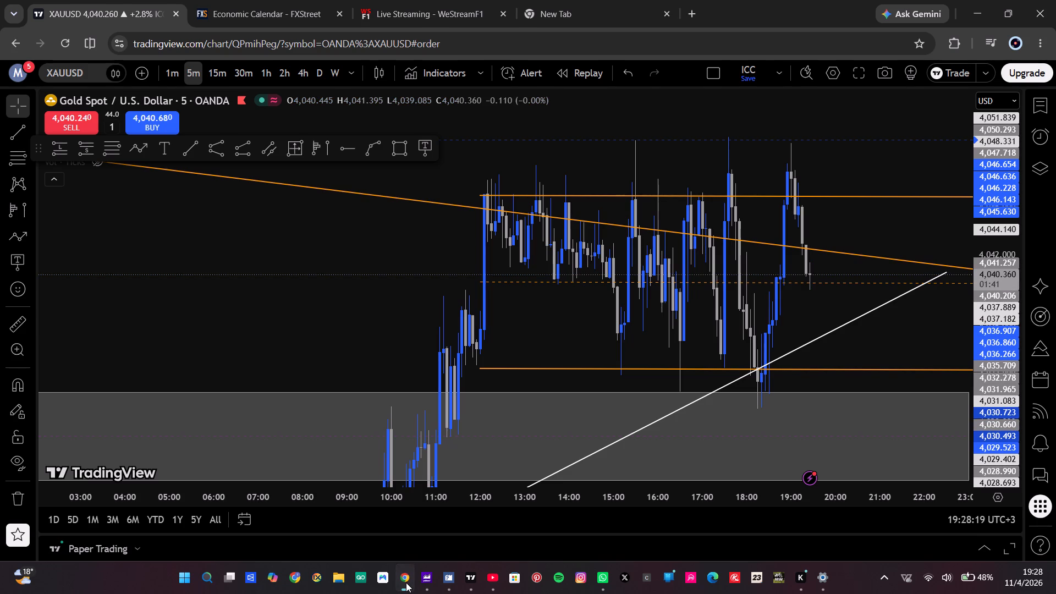
Switch to the Yahoo Finance Bitcoin USD (BTC-USD) page and look through its price chart, key statistics and related videos.
click(425, 582)
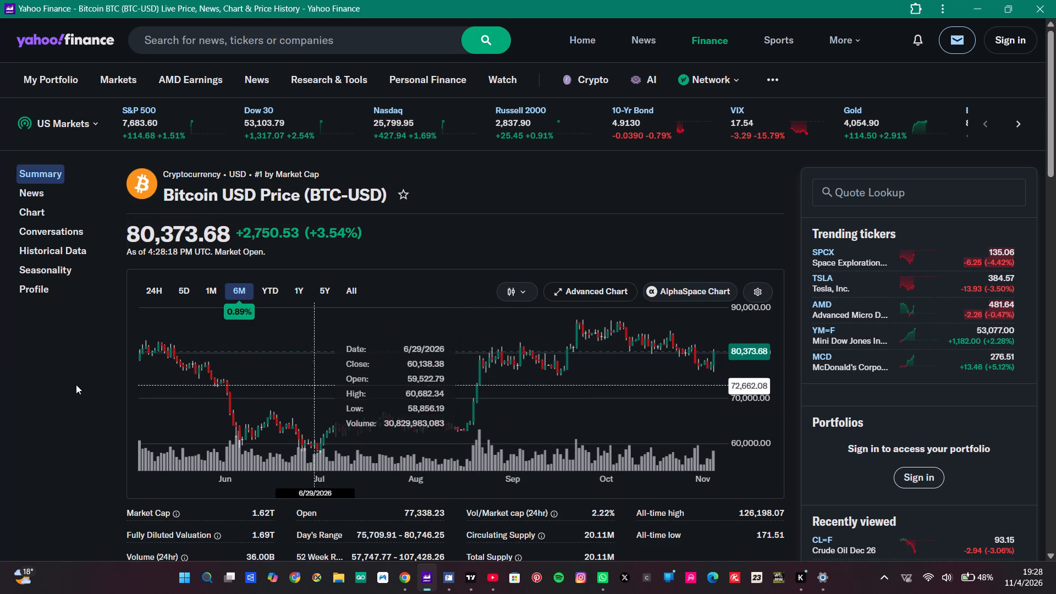
scroll(76, 384, down, 5)
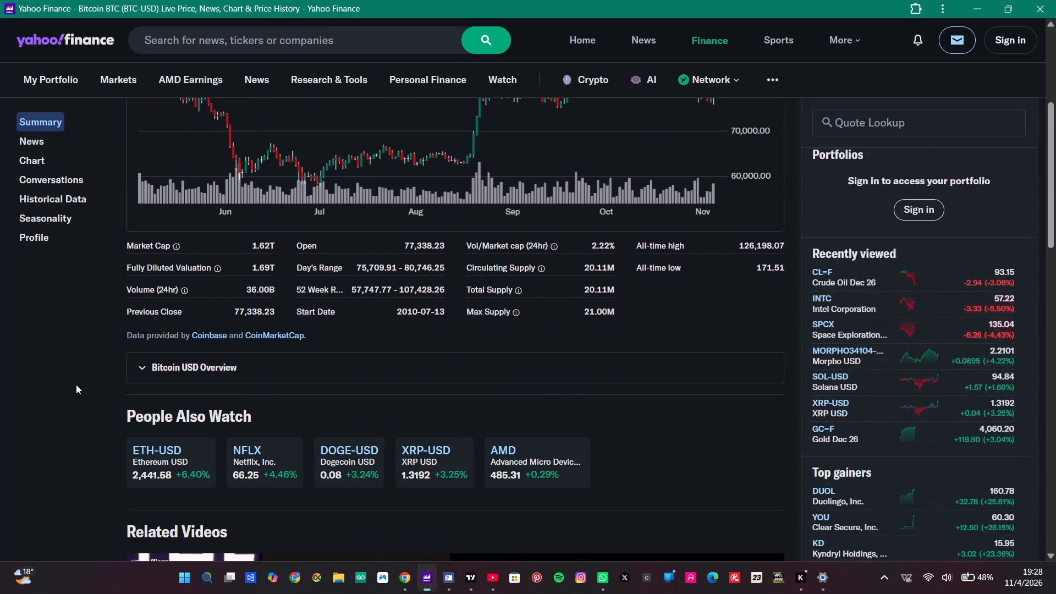
scroll(76, 384, down, 1)
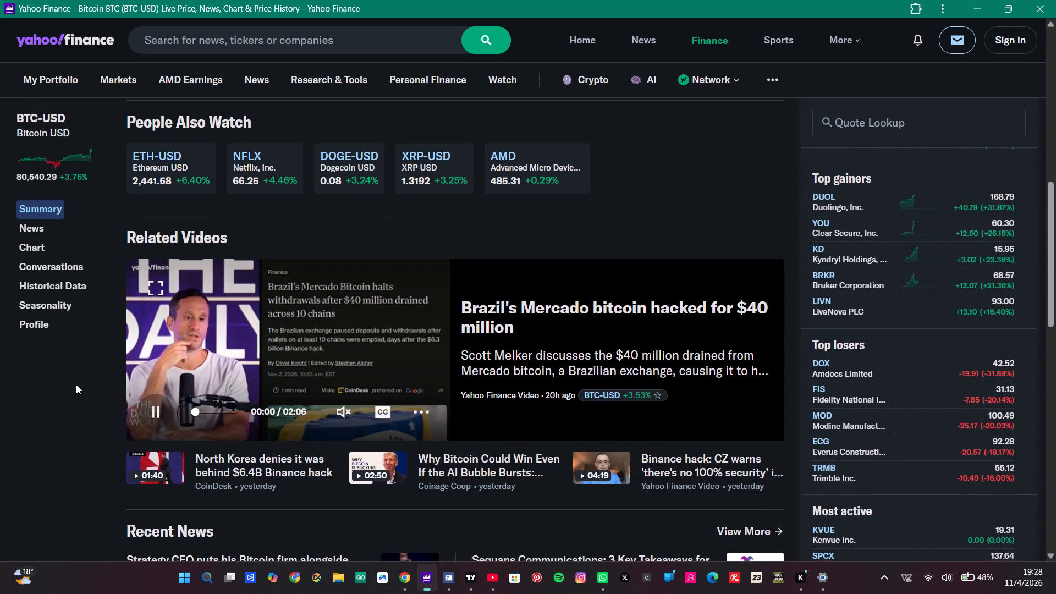
scroll(76, 384, down, 1)
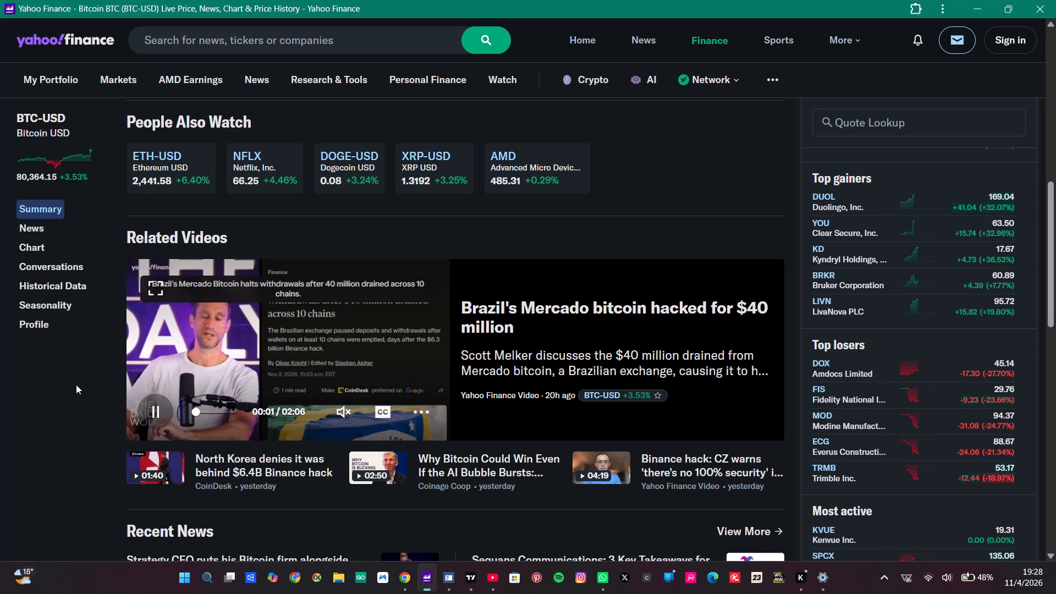
scroll(76, 384, down, 3)
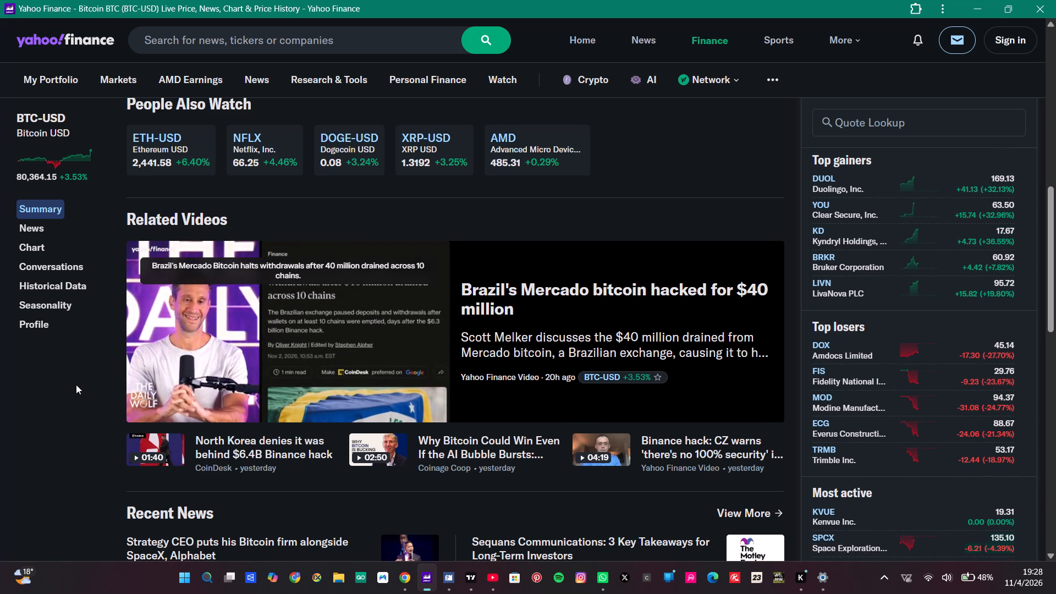
scroll(76, 384, down, 1)
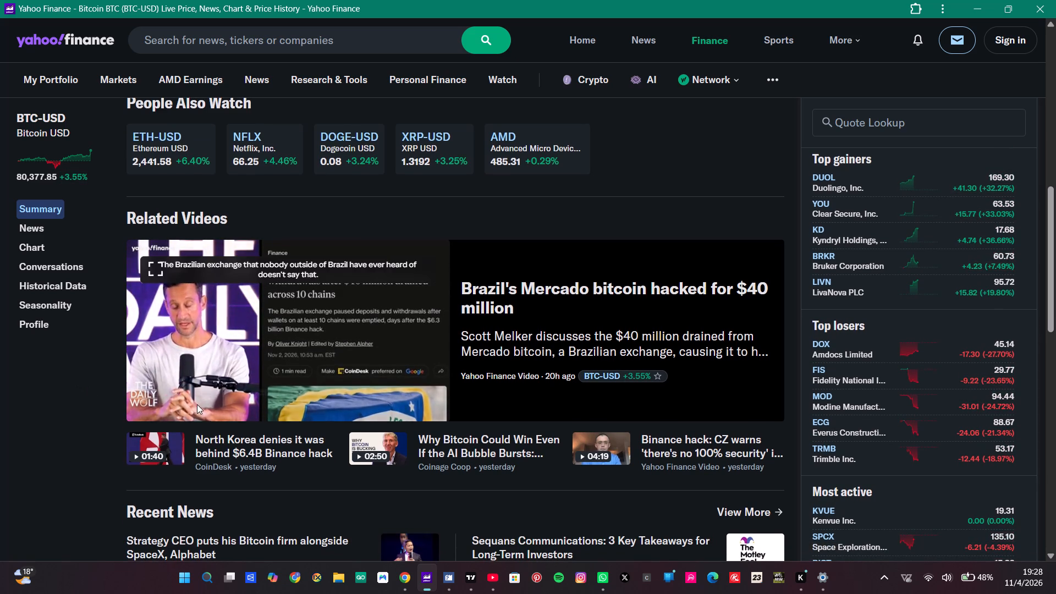
Open the related video story "Brazil's Mercado bitcoin hacked for $40 million" from the BTC-USD page.
click(508, 293)
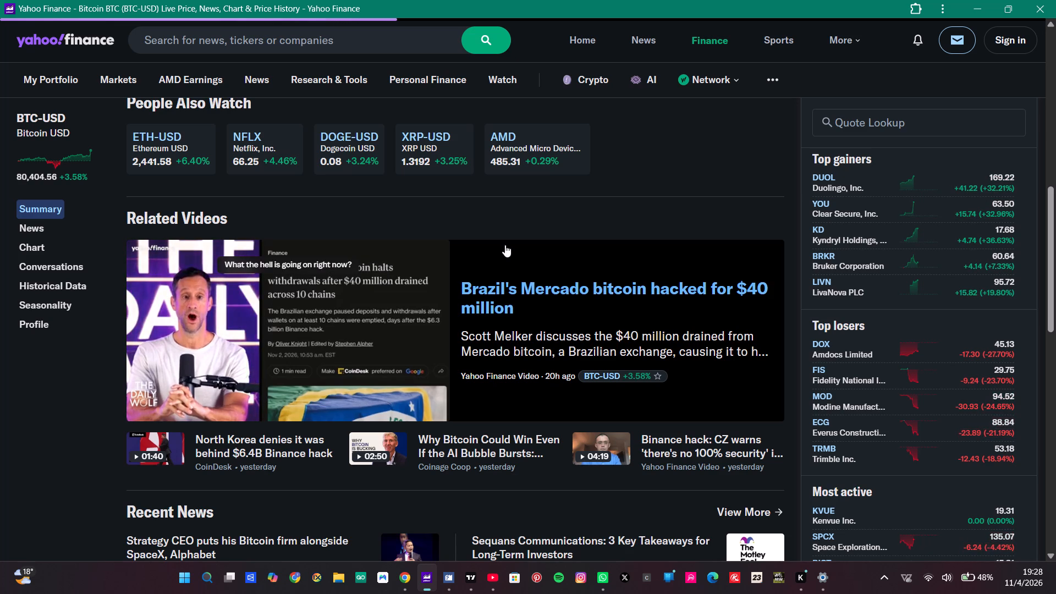
Look through the Recent News headlines on the BTC-USD page, down to the Top Crypto list.
scroll(500, 206, down, 3)
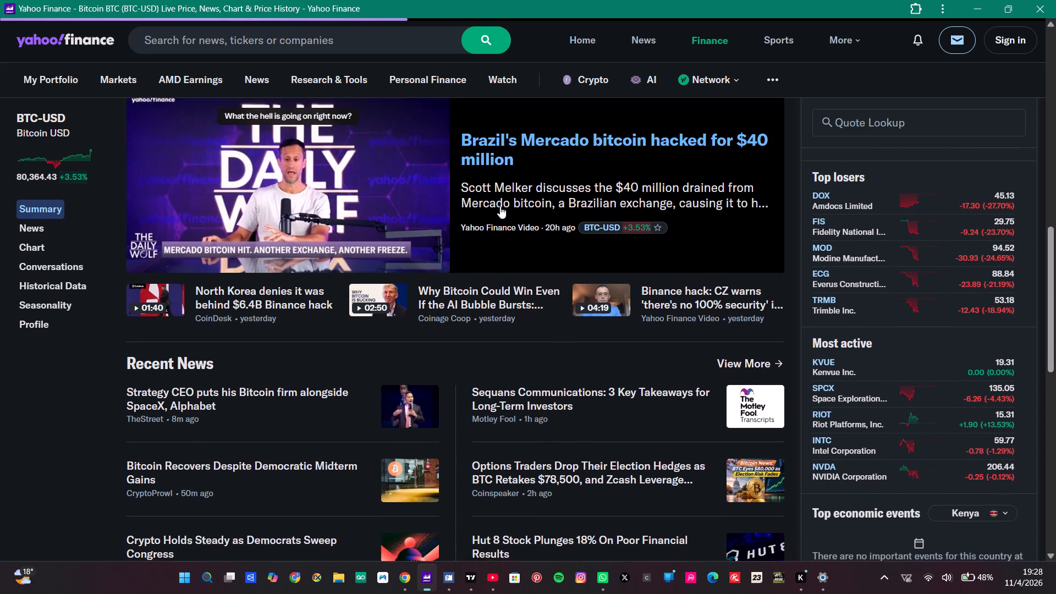
scroll(500, 206, down, 1)
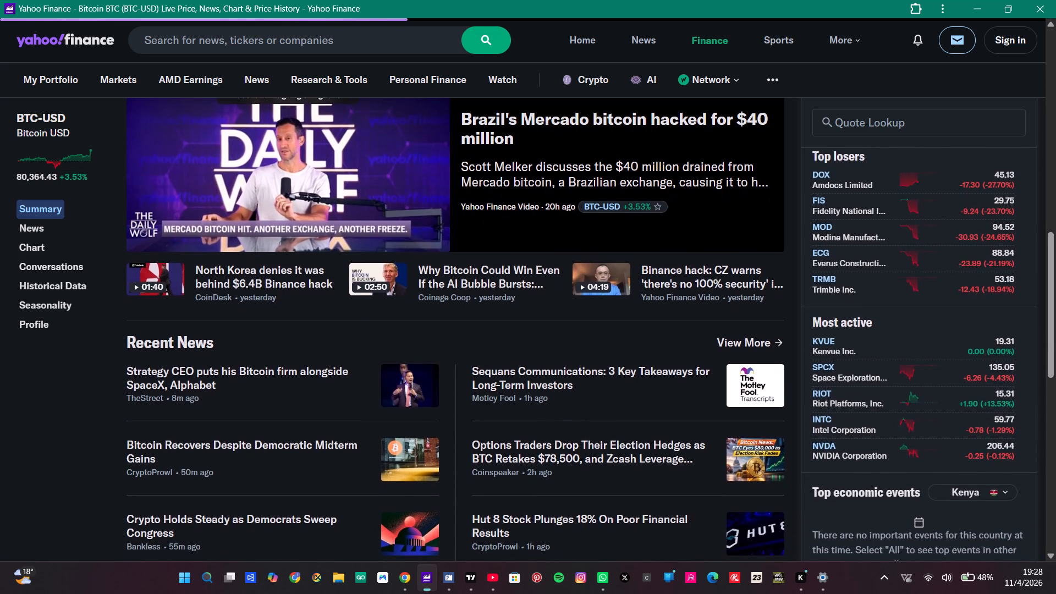
scroll(500, 206, down, 3)
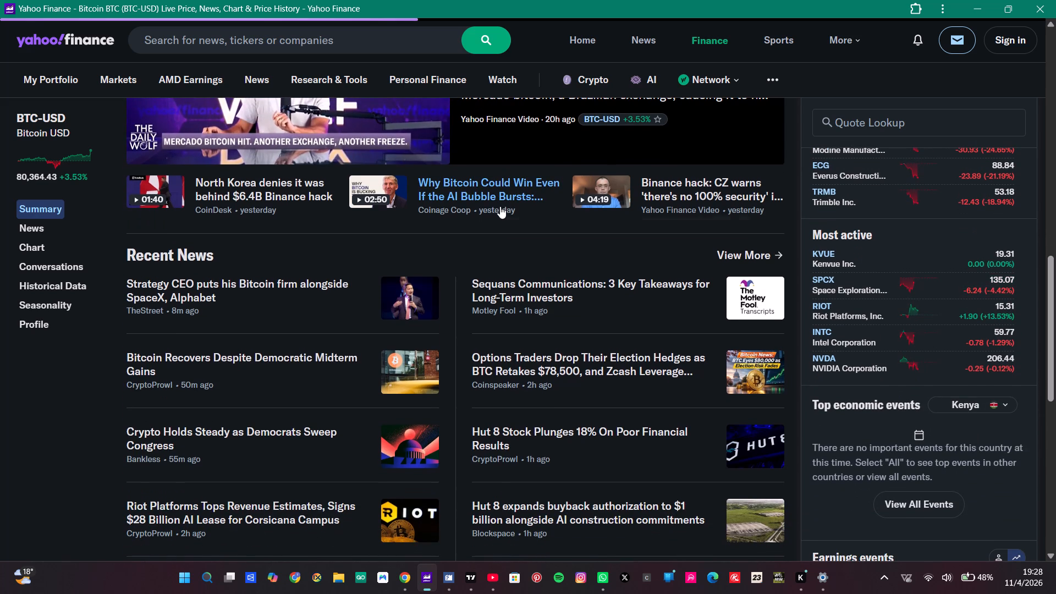
scroll(500, 206, down, 4)
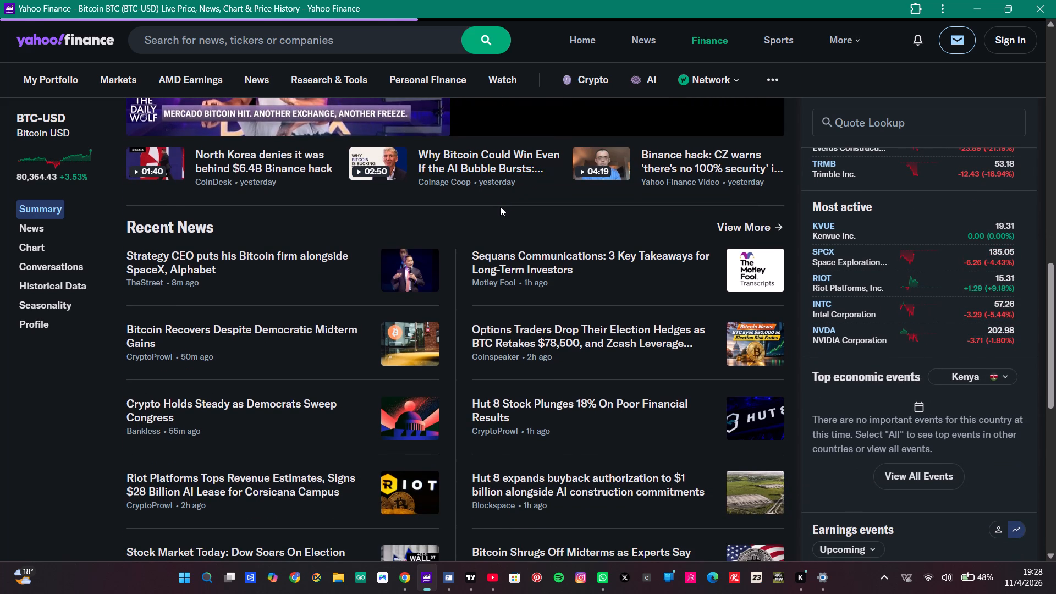
scroll(500, 206, down, 1)
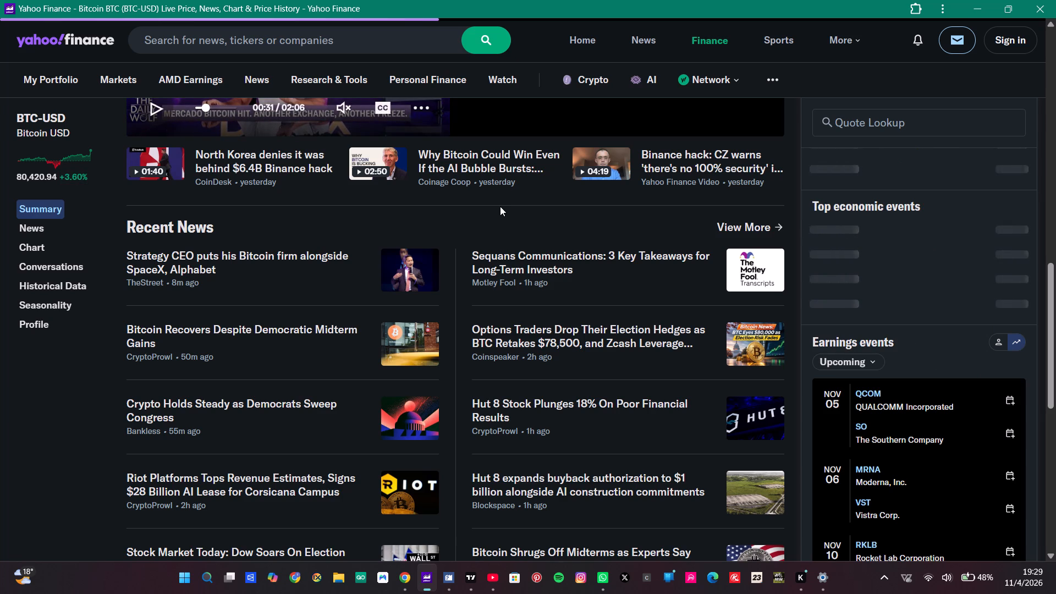
scroll(500, 206, down, 1)
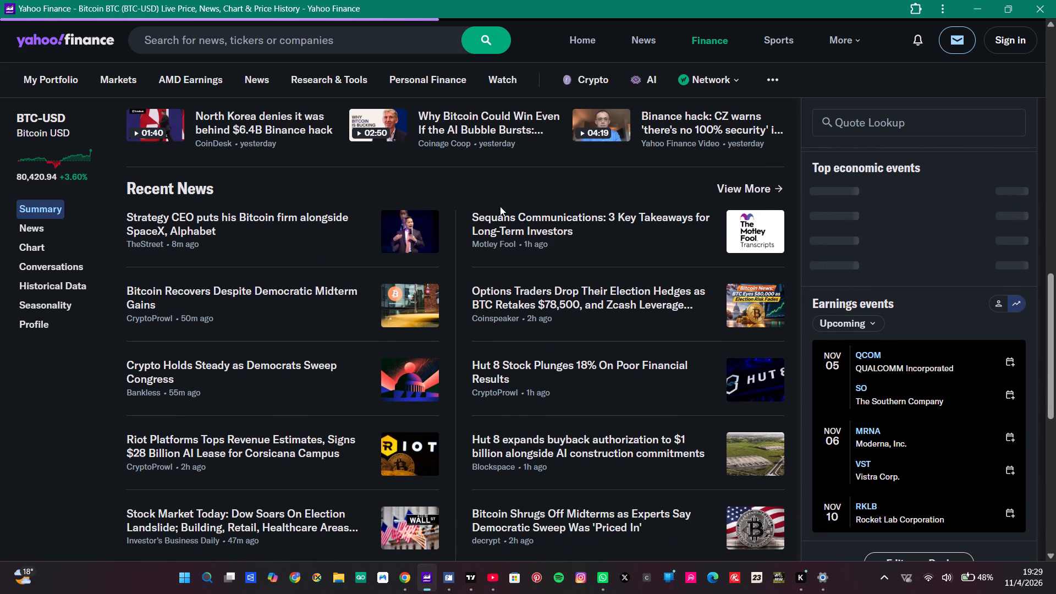
scroll(521, 171, down, 2)
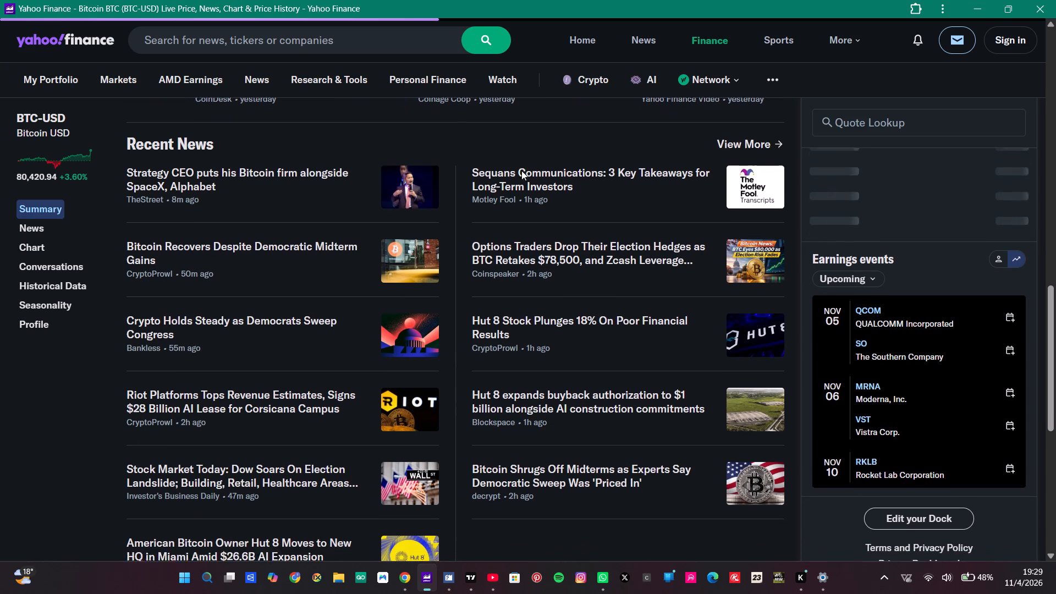
scroll(521, 170, down, 2)
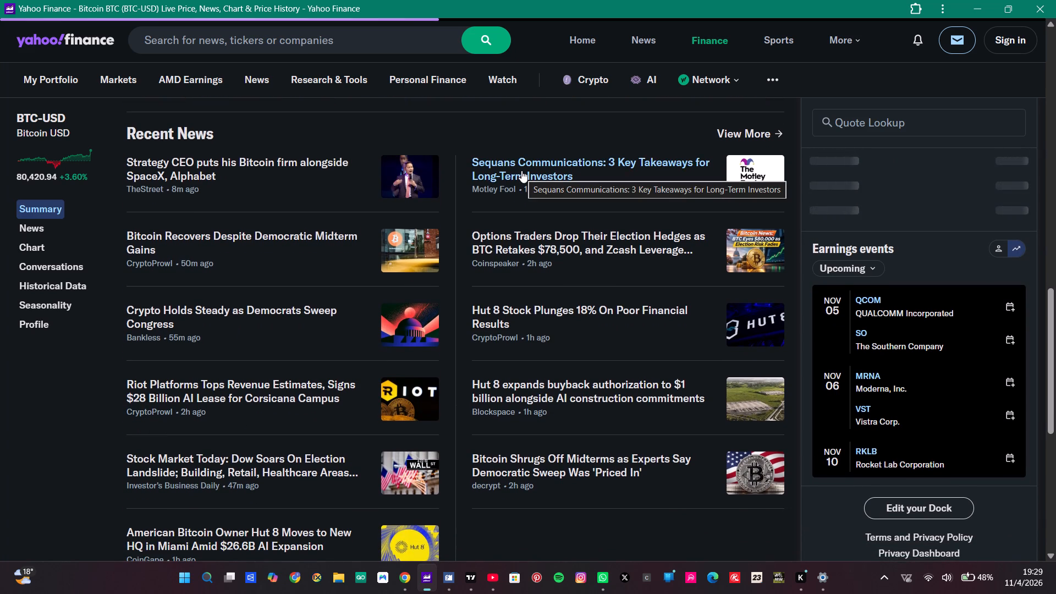
scroll(521, 170, down, 1)
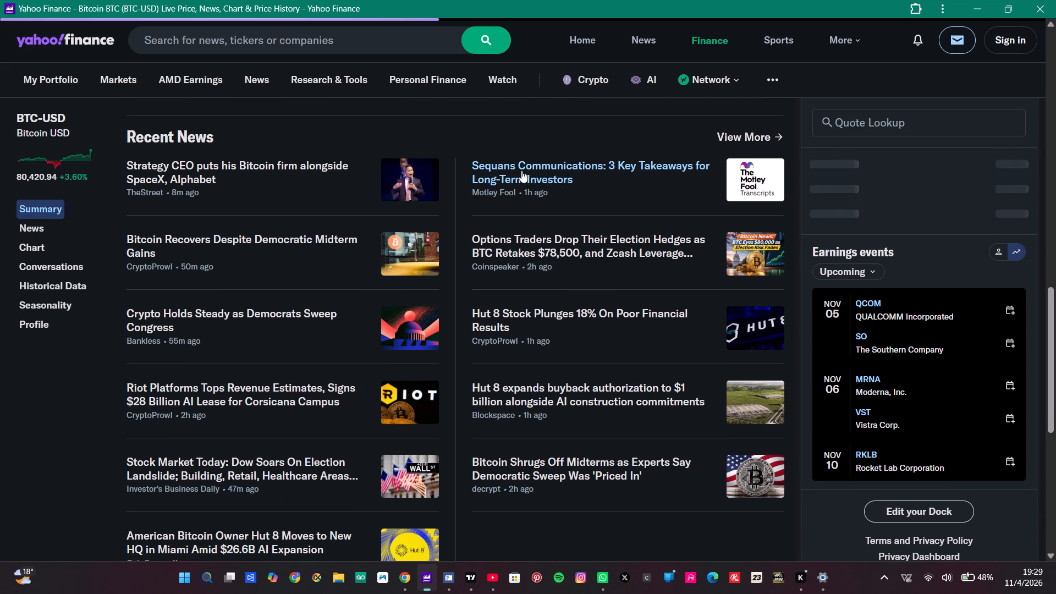
scroll(521, 170, down, 1)
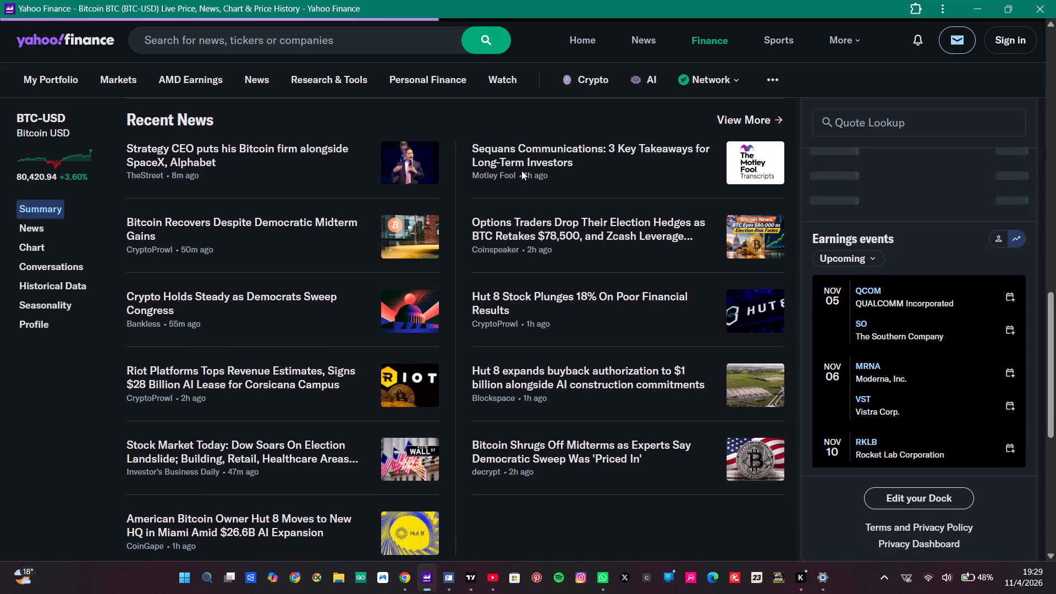
scroll(521, 170, down, 2)
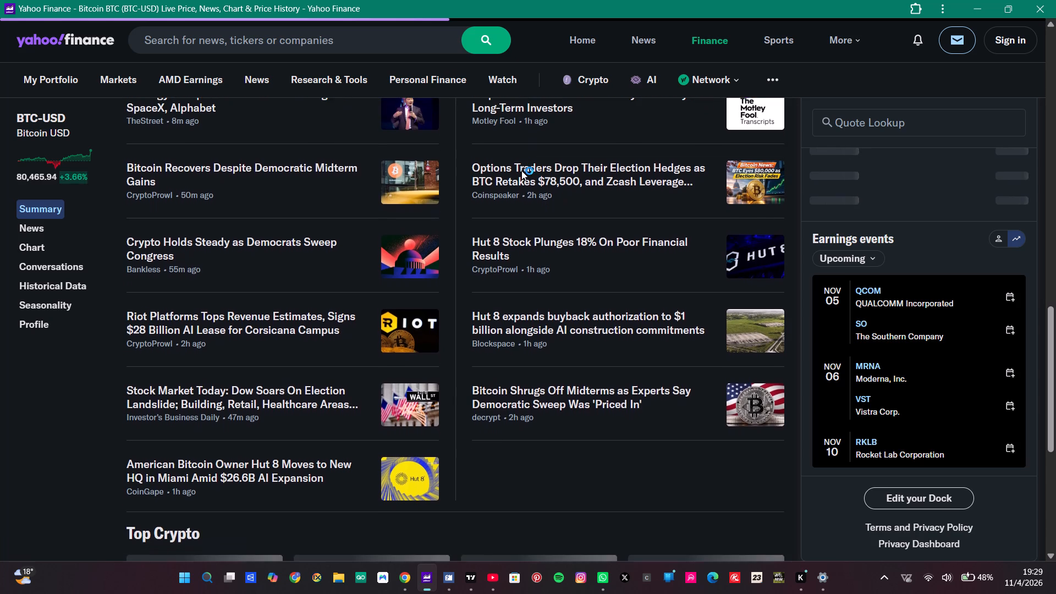
scroll(521, 170, down, 2)
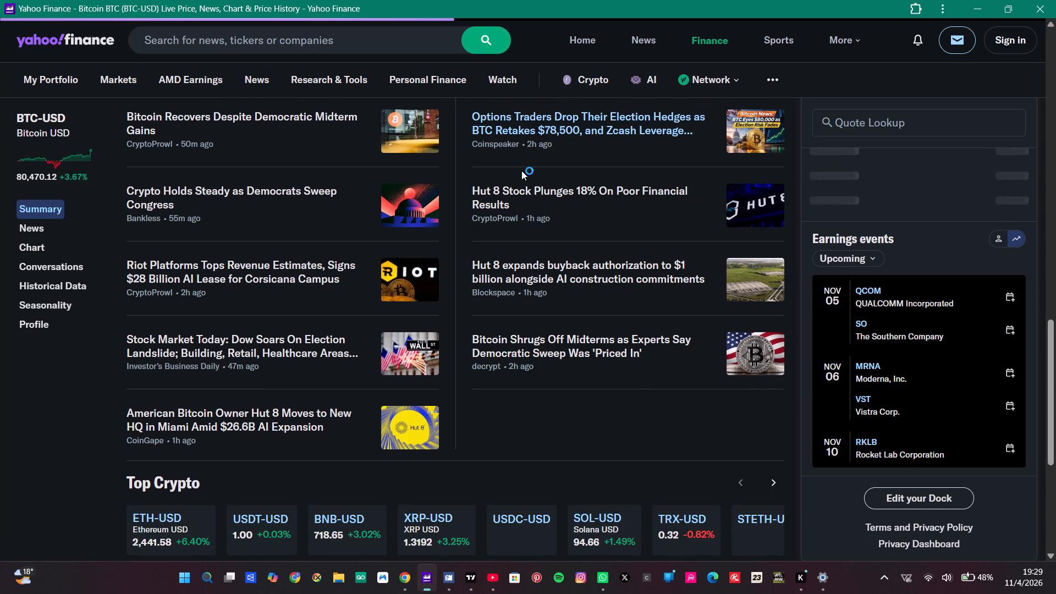
scroll(521, 170, down, 1)
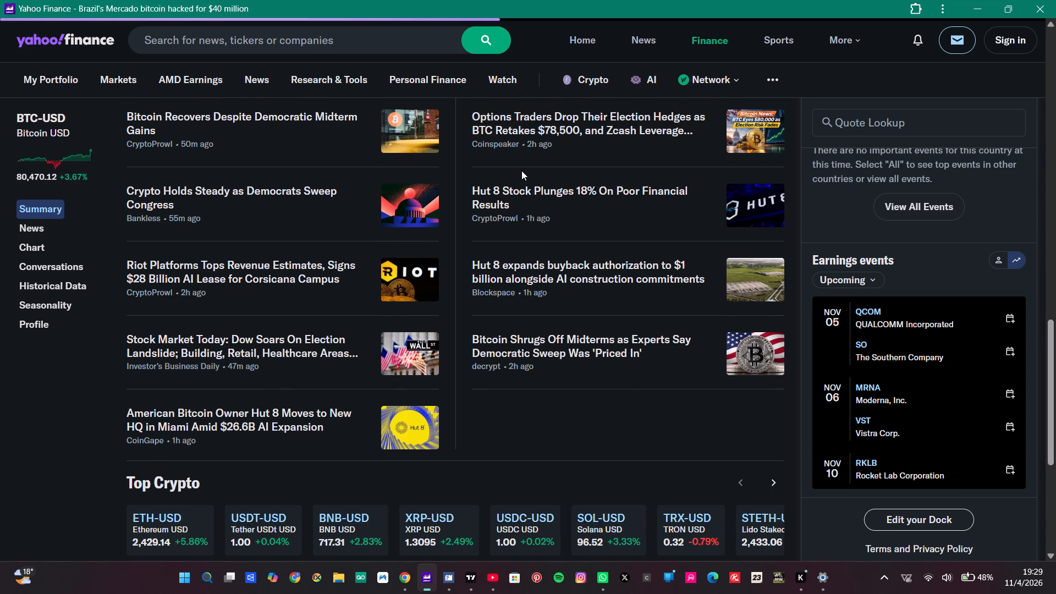
scroll(521, 170, down, 6)
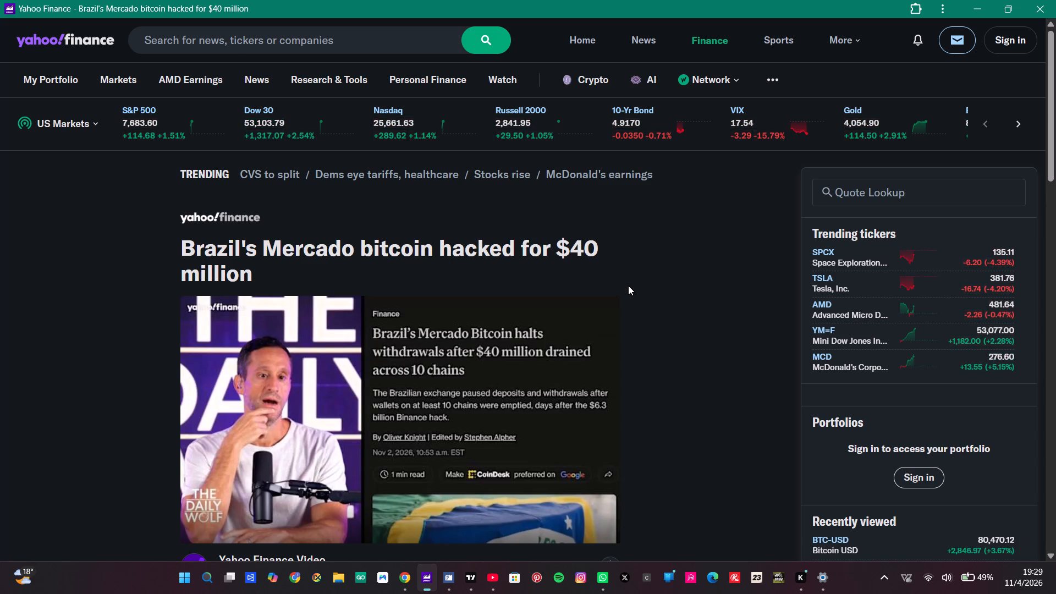
Read the Mercado bitcoin hack story's description below its video, down to the Video Transcript section.
scroll(628, 285, down, 2)
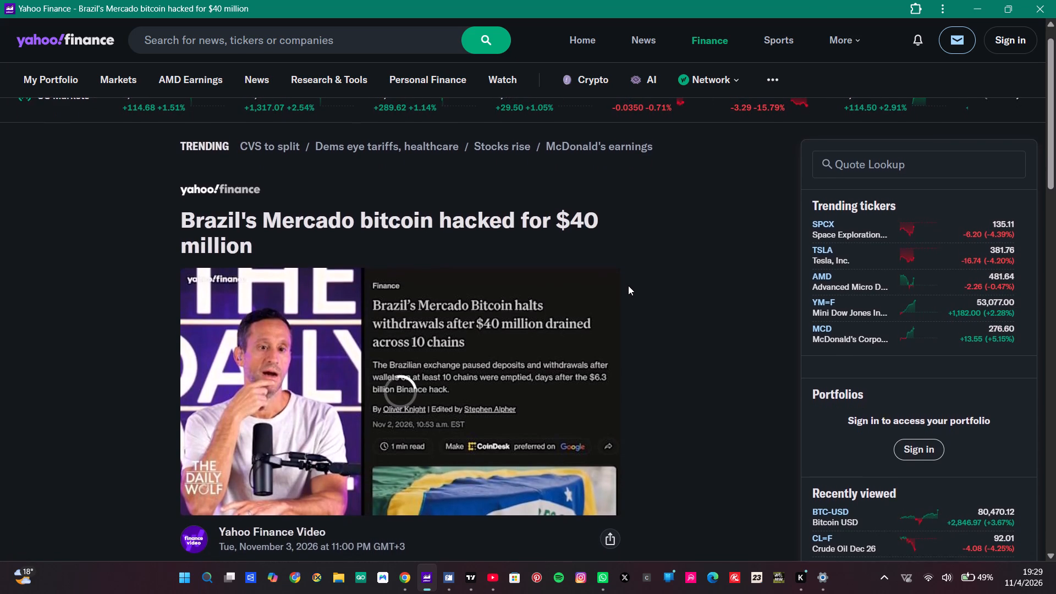
scroll(628, 285, down, 2)
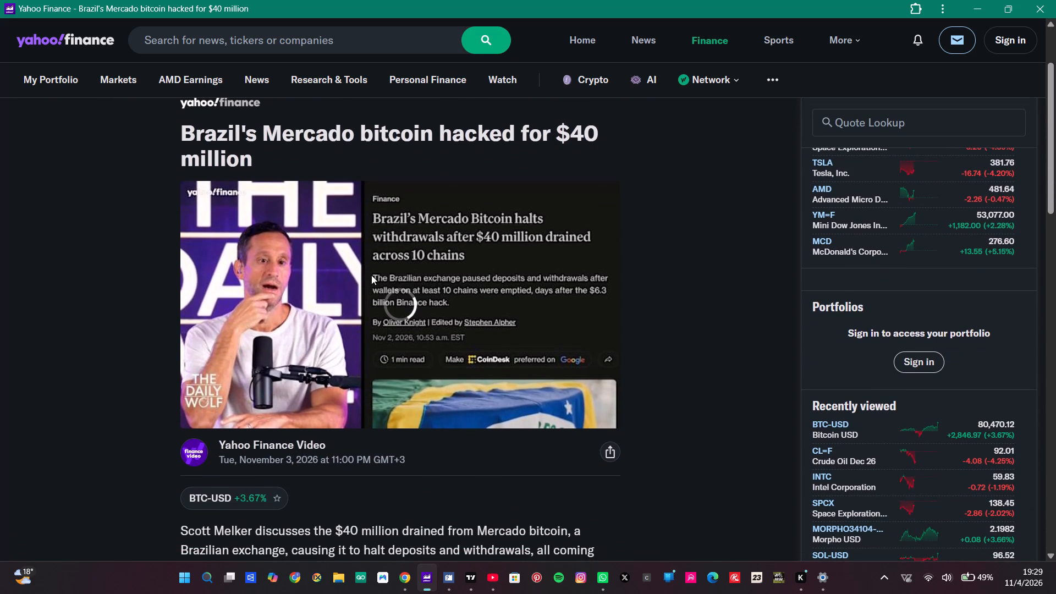
scroll(475, 313, down, 2)
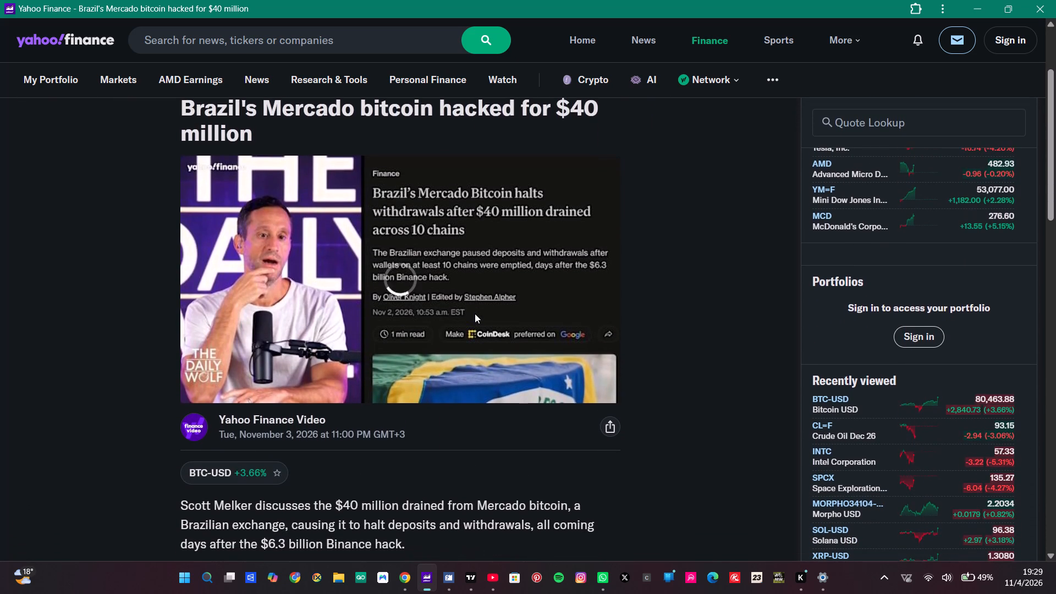
scroll(475, 313, down, 4)
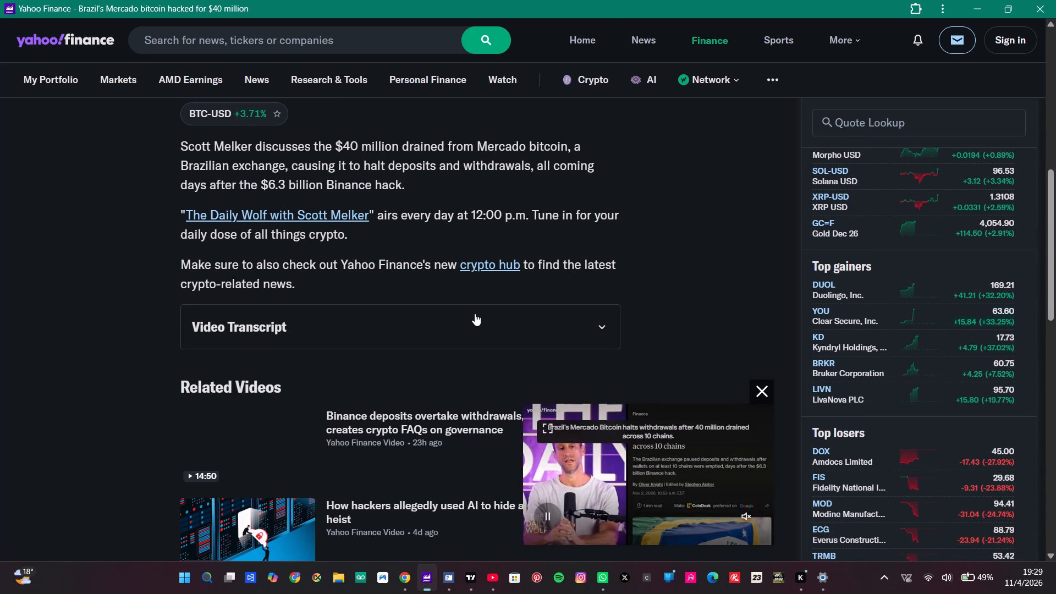
scroll(475, 313, down, 1)
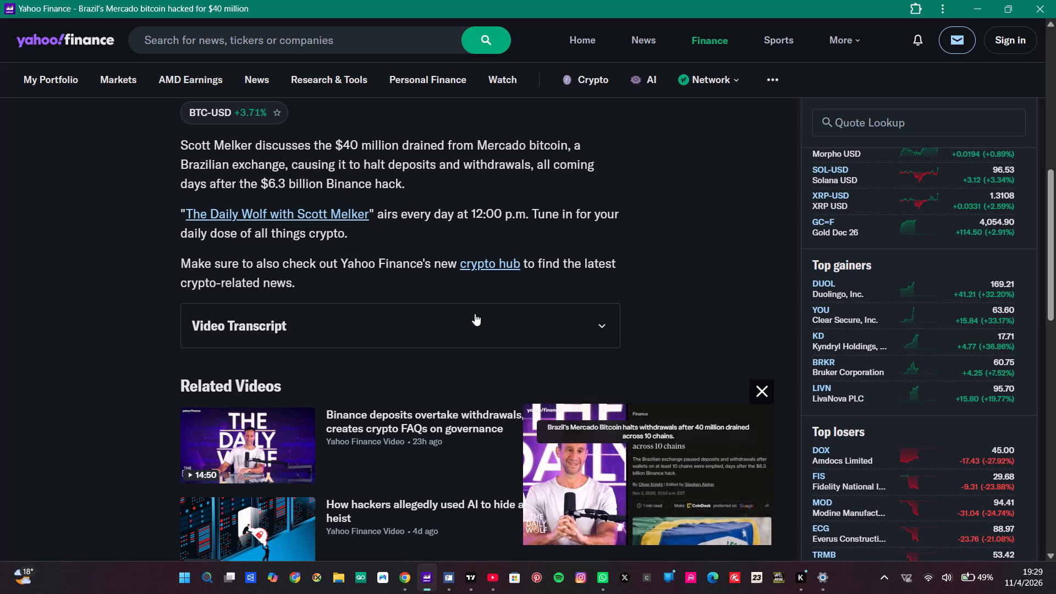
scroll(475, 313, down, 1)
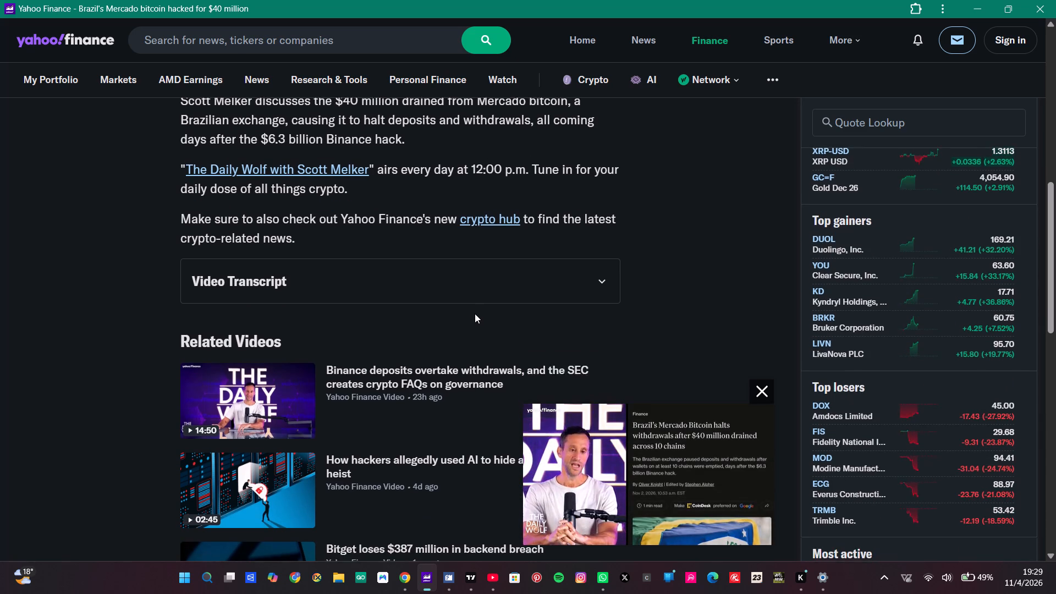
scroll(475, 313, down, 1)
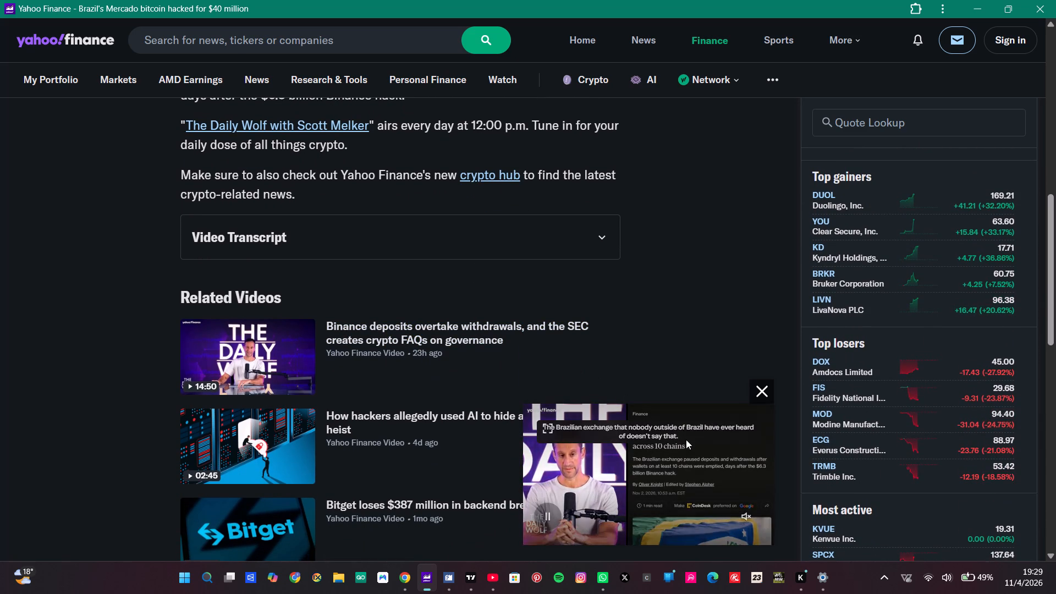
Look through the story's Related Videos on the Binance and Bitget hacks while following the captioned Mercado bitcoin video.
scroll(776, 321, down, 3)
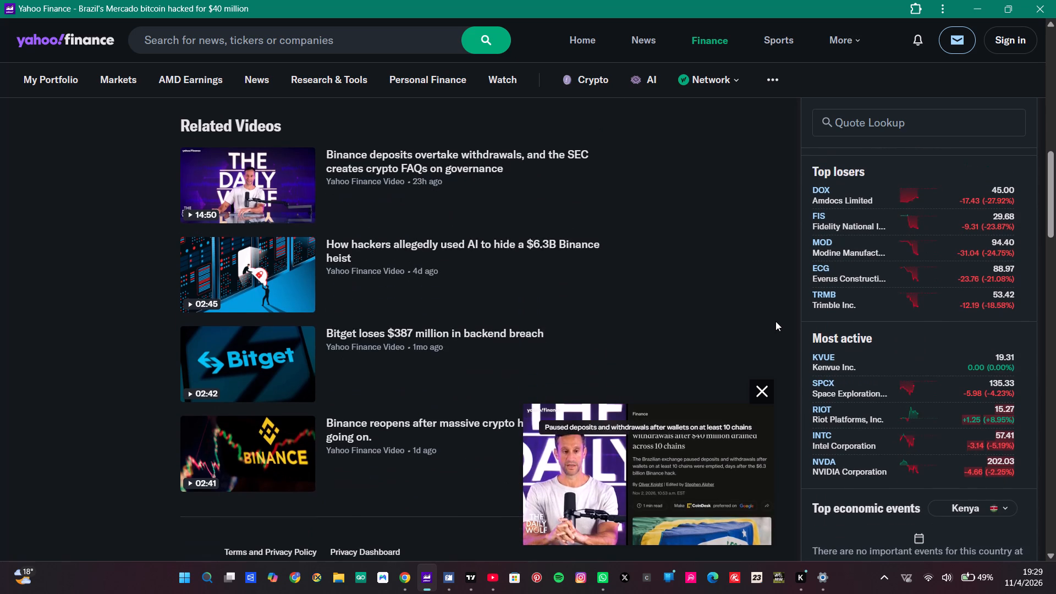
scroll(776, 321, down, 2)
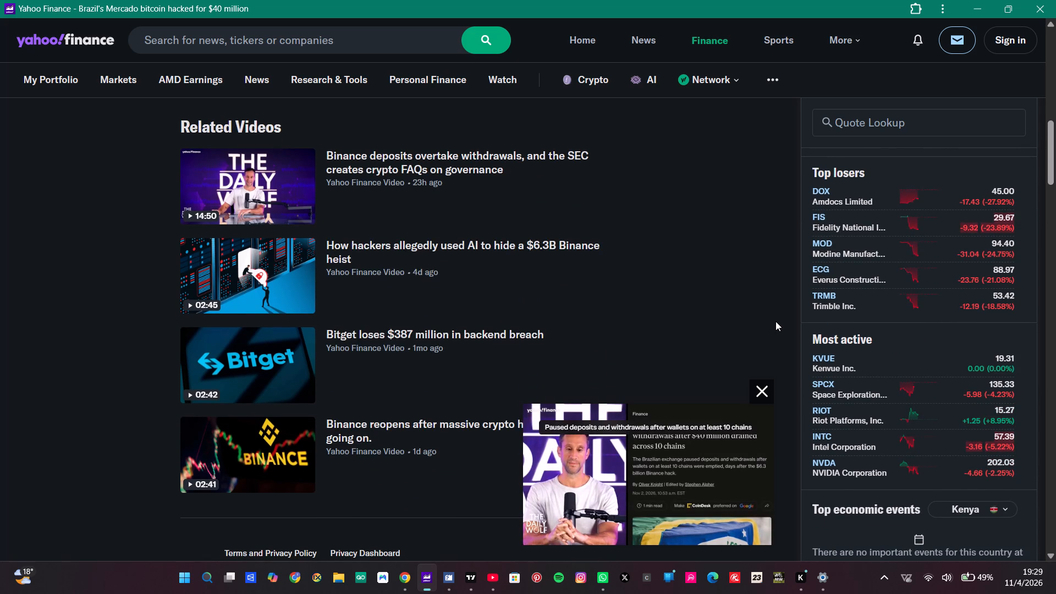
scroll(776, 321, down, 1)
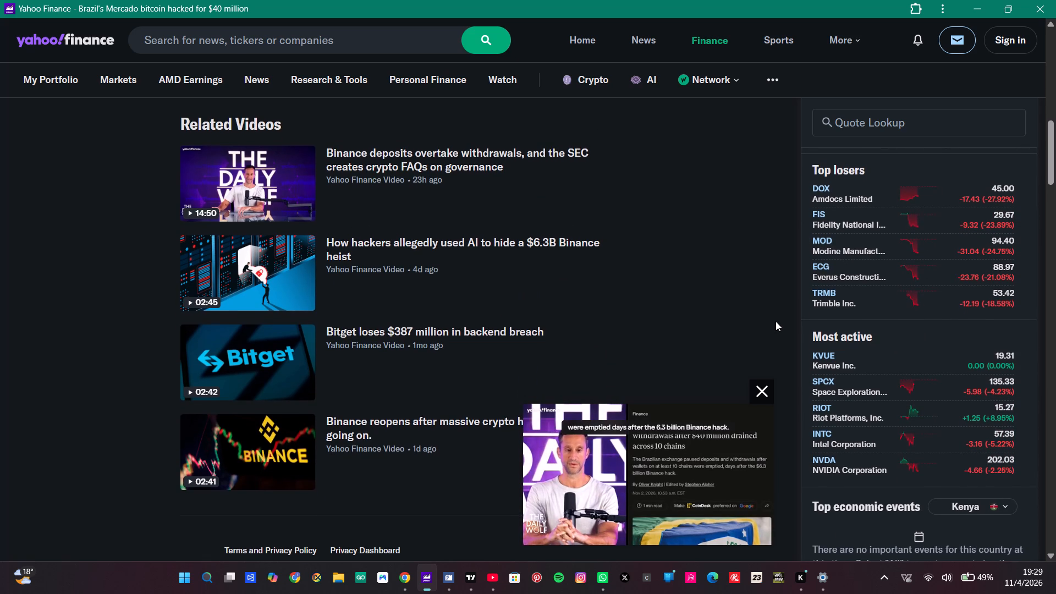
scroll(776, 321, down, 2)
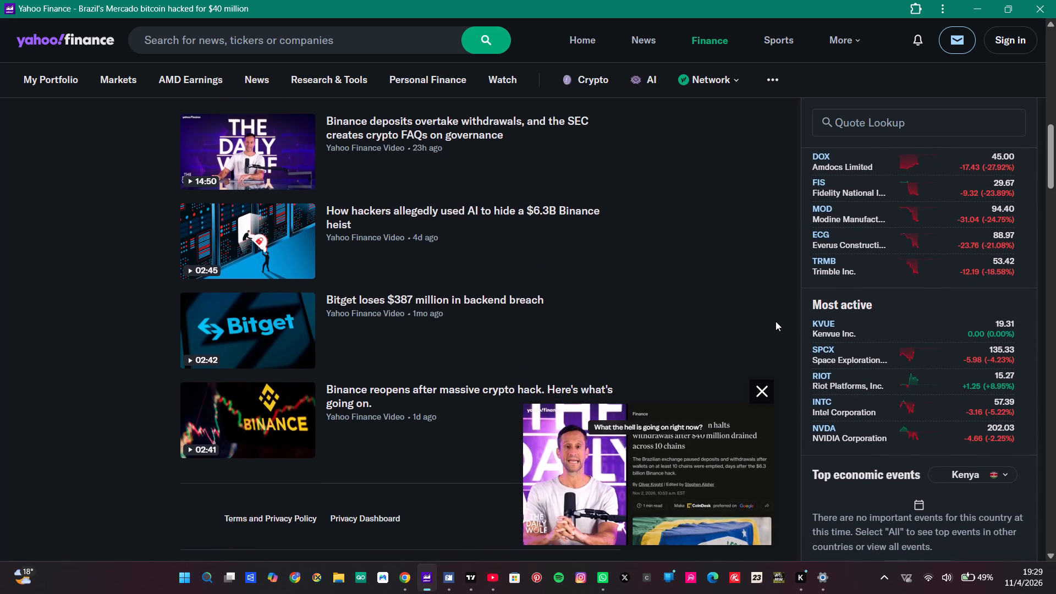
scroll(776, 321, down, 2)
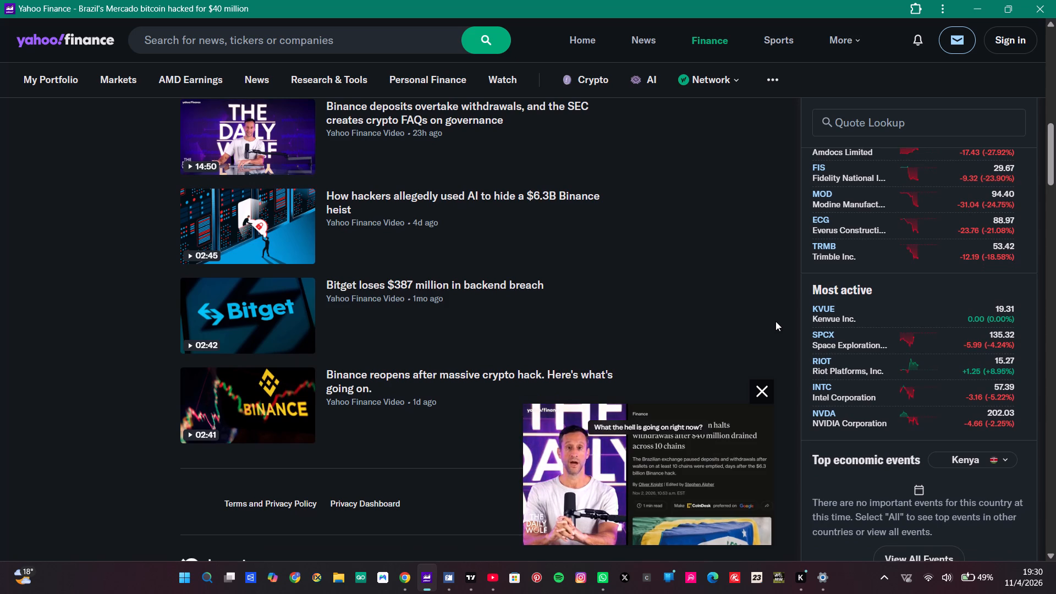
scroll(776, 321, down, 5)
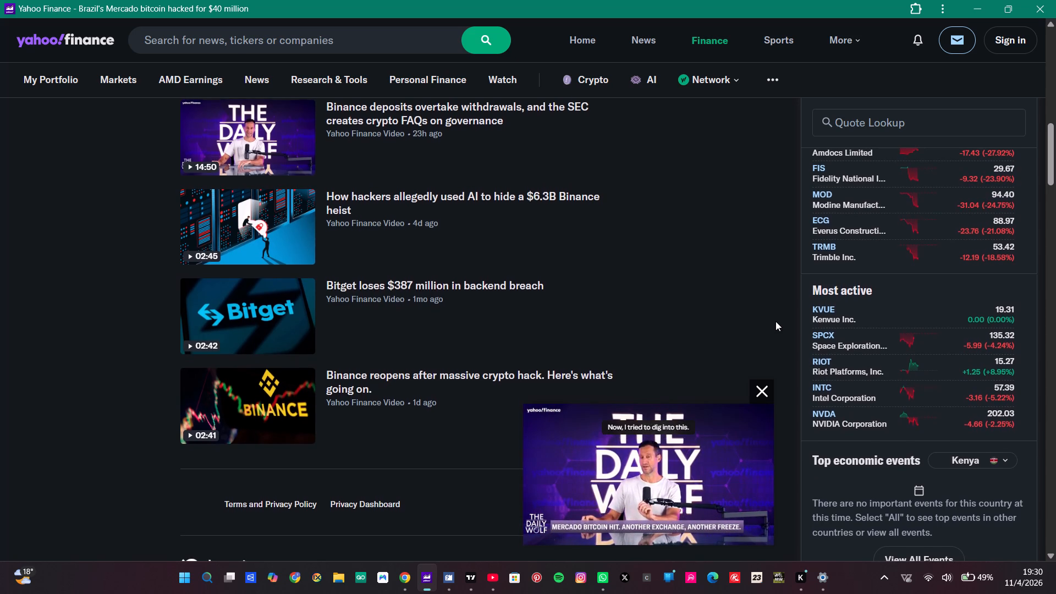
scroll(776, 321, down, 4)
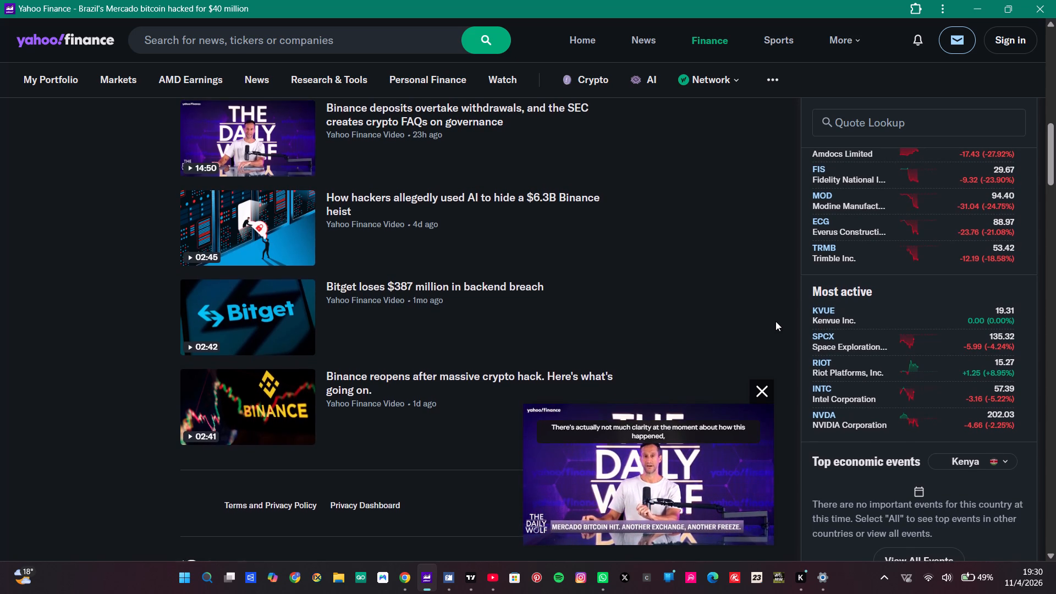
scroll(776, 321, down, 1)
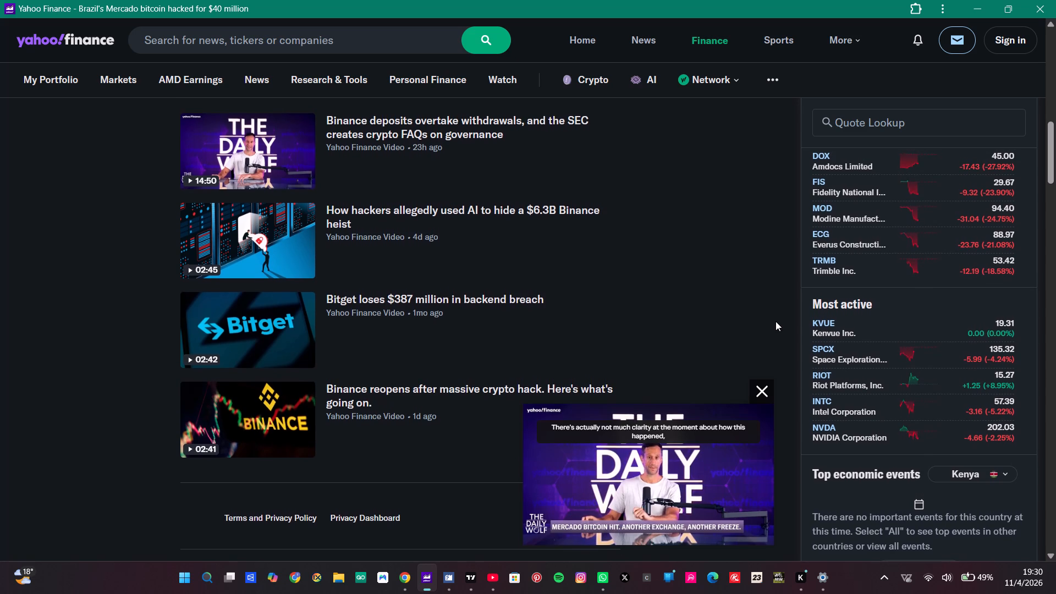
scroll(776, 321, down, 1)
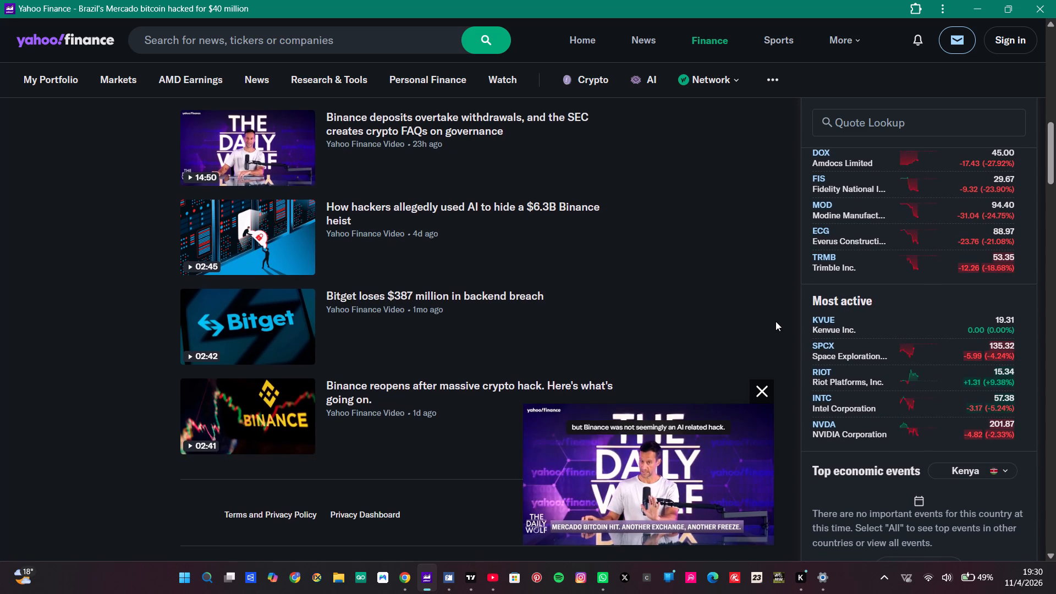
scroll(776, 321, down, 2)
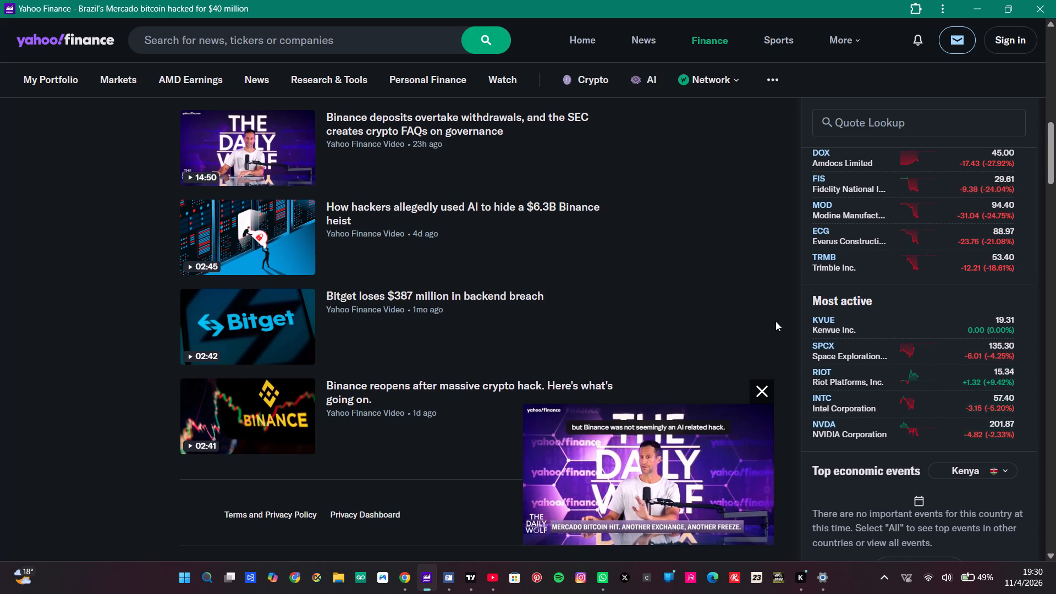
scroll(776, 321, down, 3)
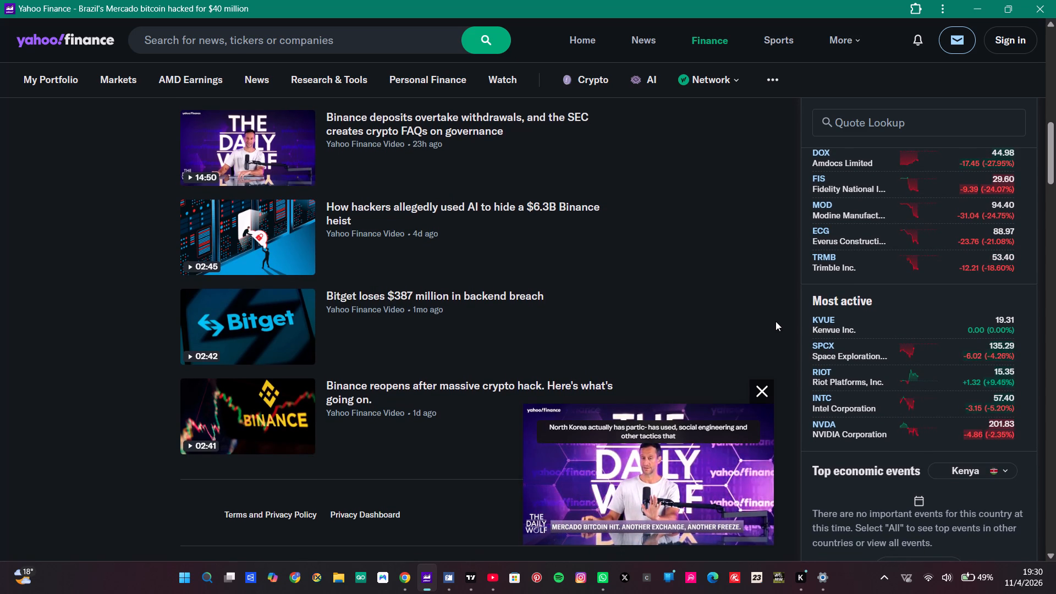
scroll(776, 321, down, 1)
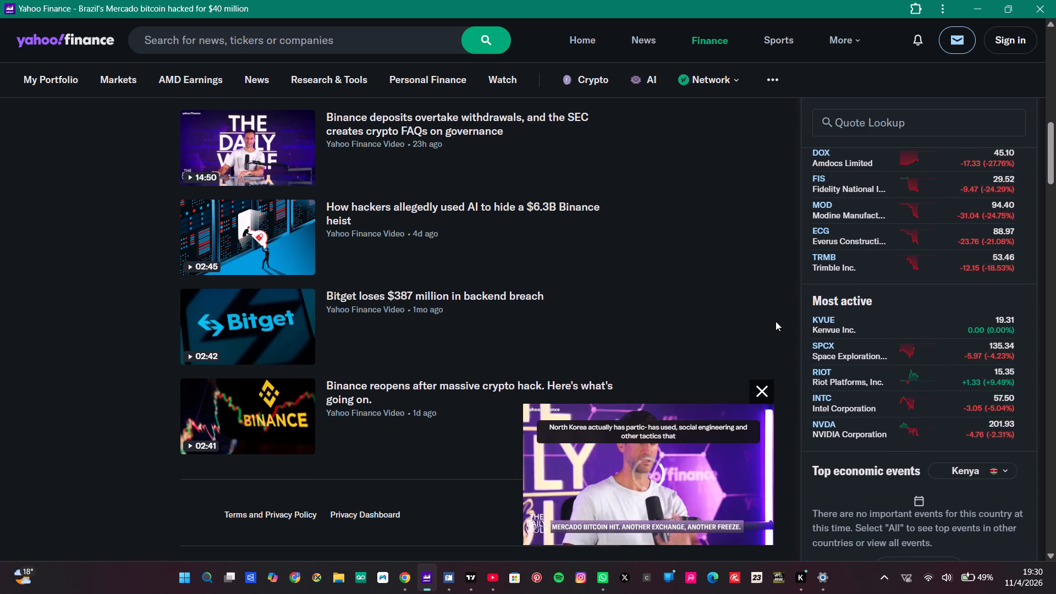
Skim the follow-up article on Brazil's biggest Bitcoin exchange refunding users after the $40 million hack, returning to the video story's headline.
scroll(776, 321, down, 2)
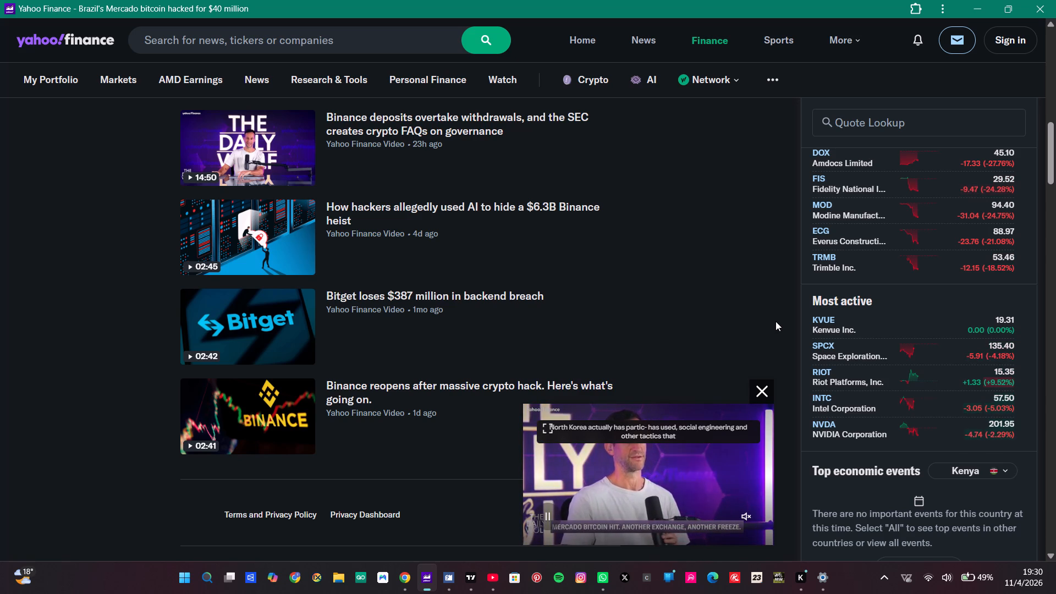
scroll(776, 321, down, 4)
scroll(776, 321, up, 1)
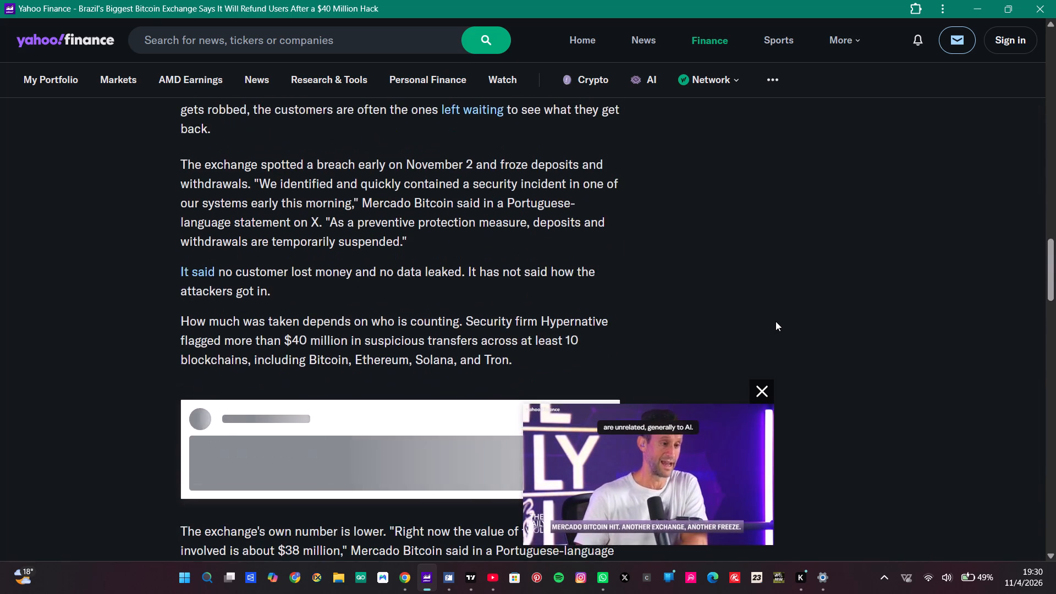
scroll(776, 321, up, 3)
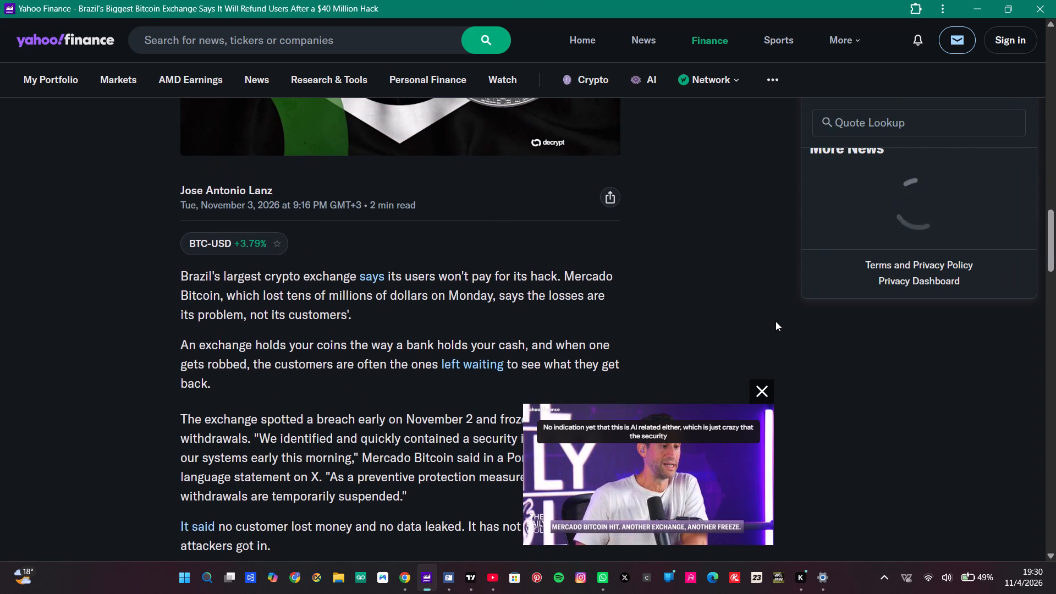
scroll(776, 321, up, 1)
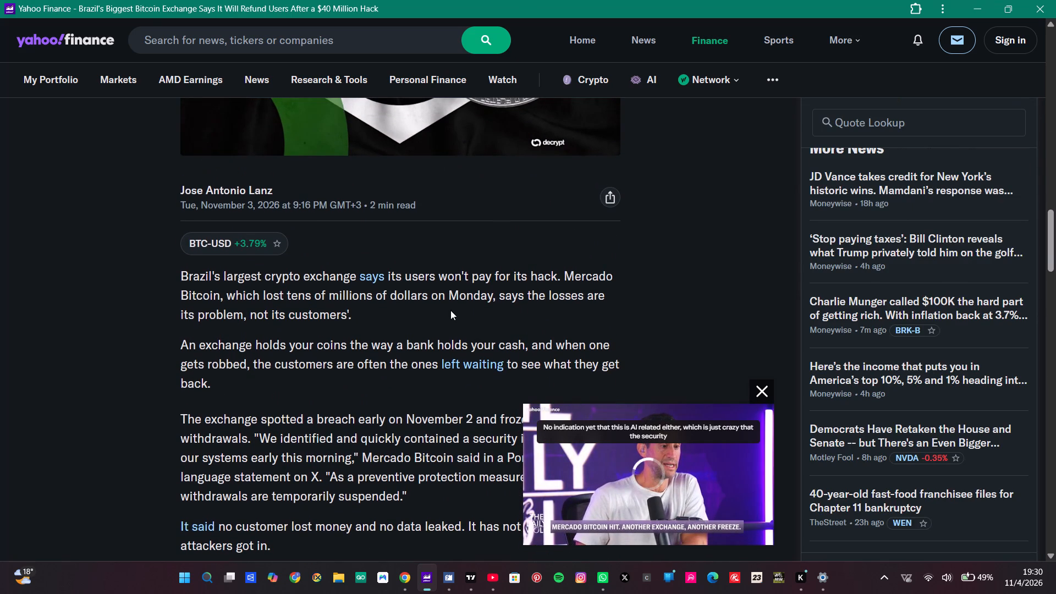
scroll(296, 329, up, 10)
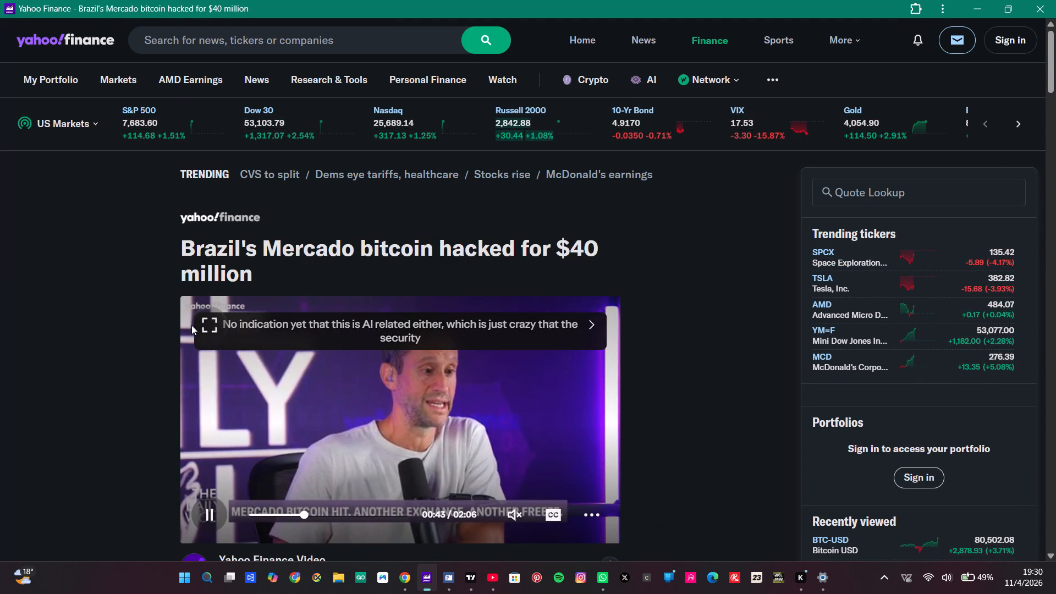
Go back to the Bitcoin USD (BTC-USD) page and bring up its price summary and chart.
key(alt+Left)
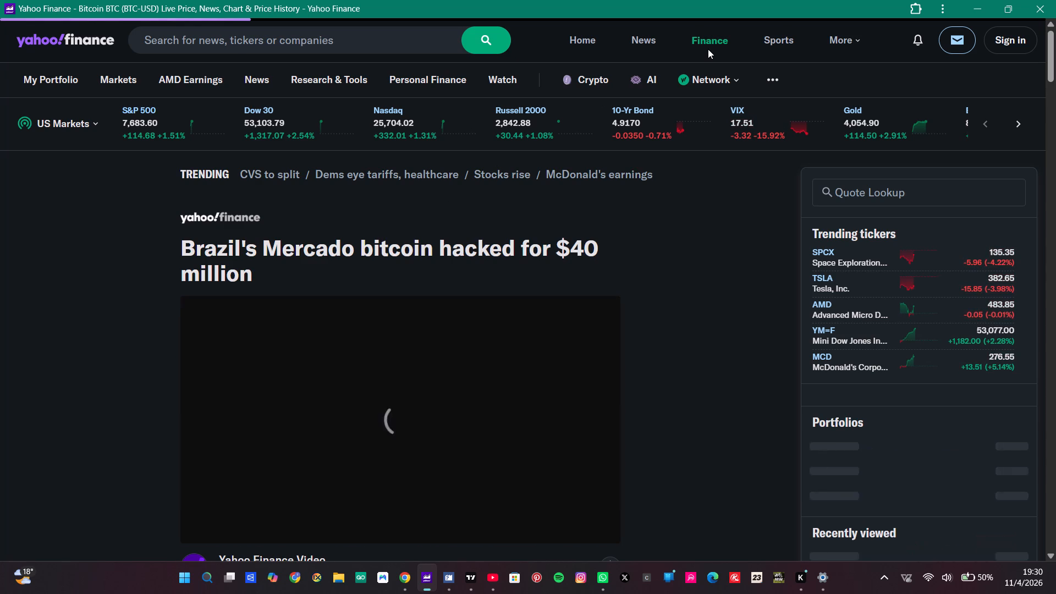
scroll(766, 109, left, 1)
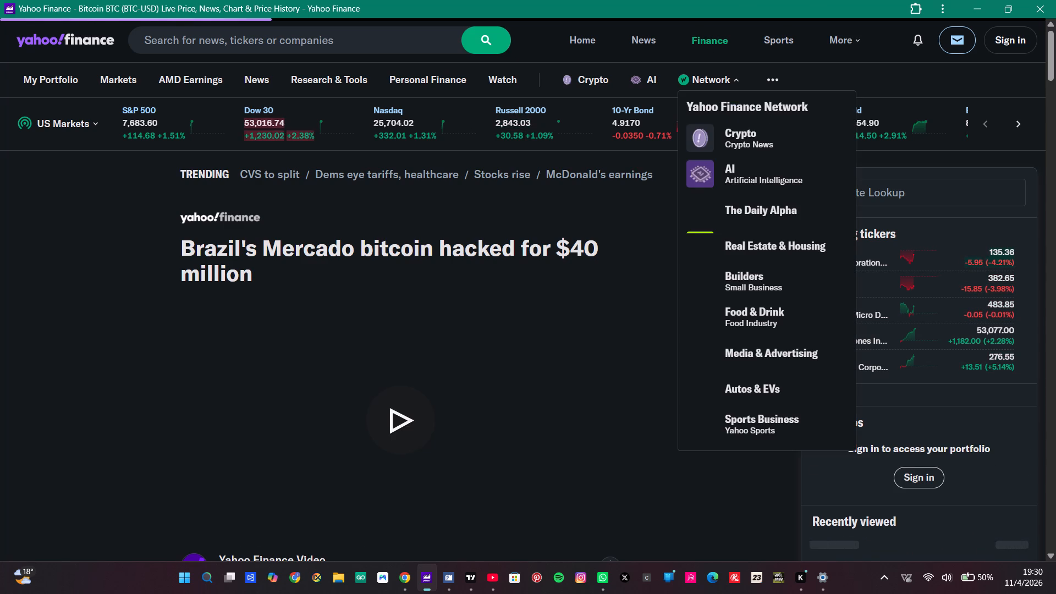
scroll(766, 109, left, 2)
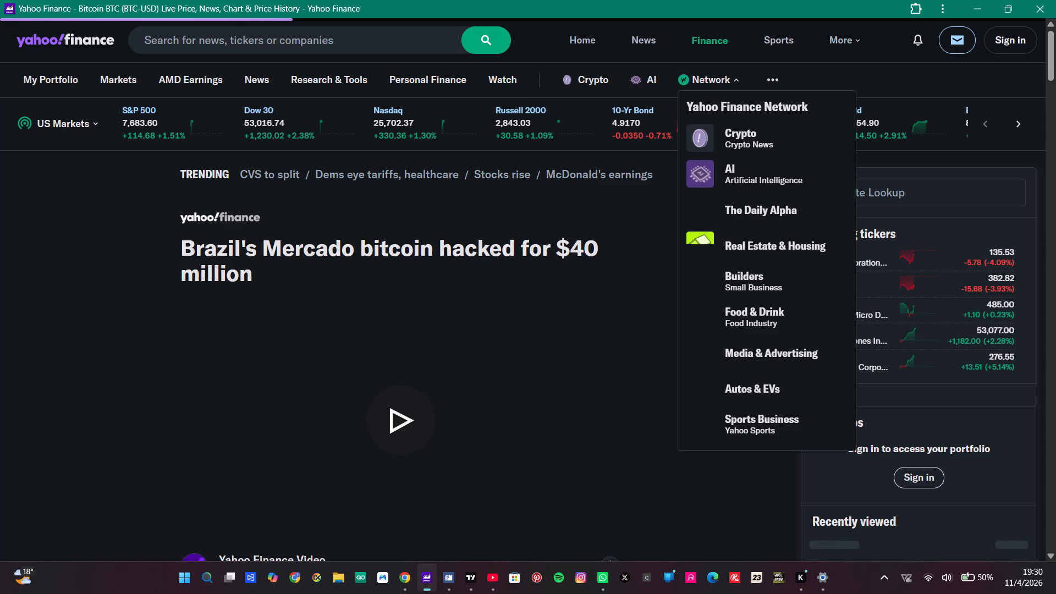
scroll(630, 253, right, 4)
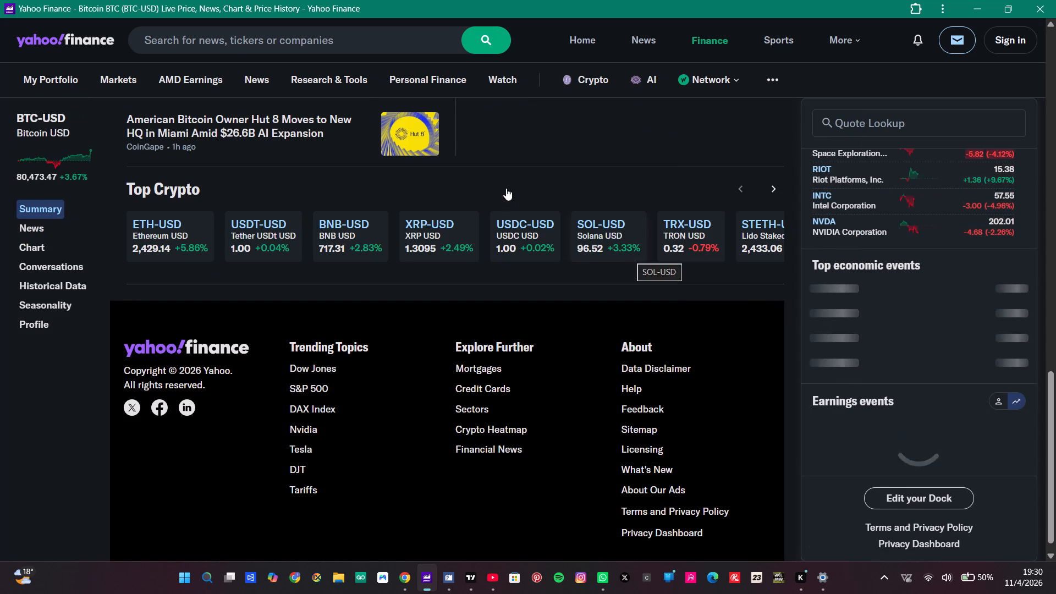
scroll(509, 184, up, 7)
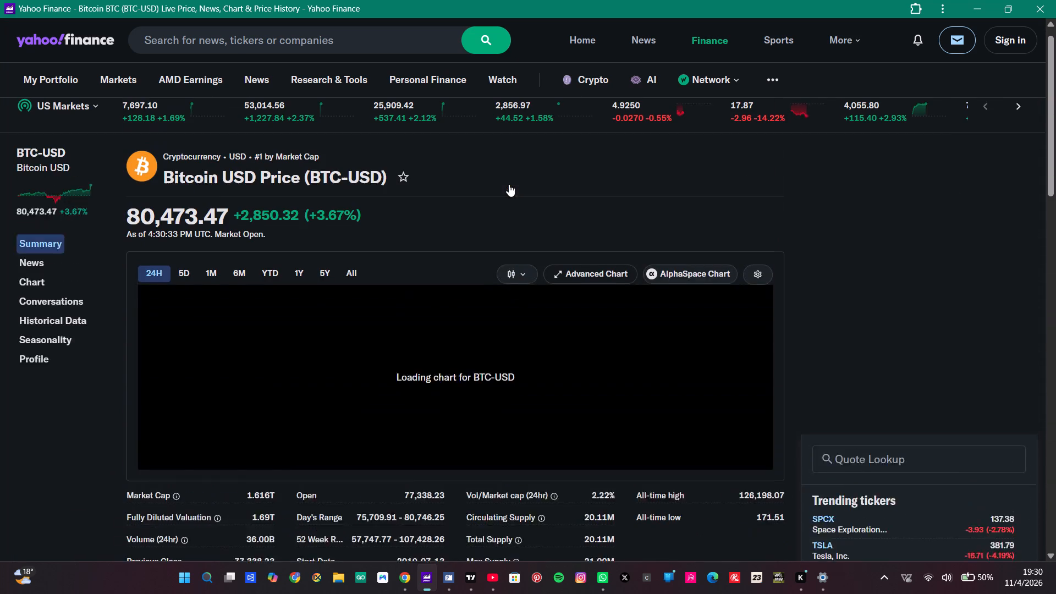
Look along the US Markets ticker strip to the Gold, Bitcoin USD and Crude Oil quotes.
scroll(588, 124, left, 1)
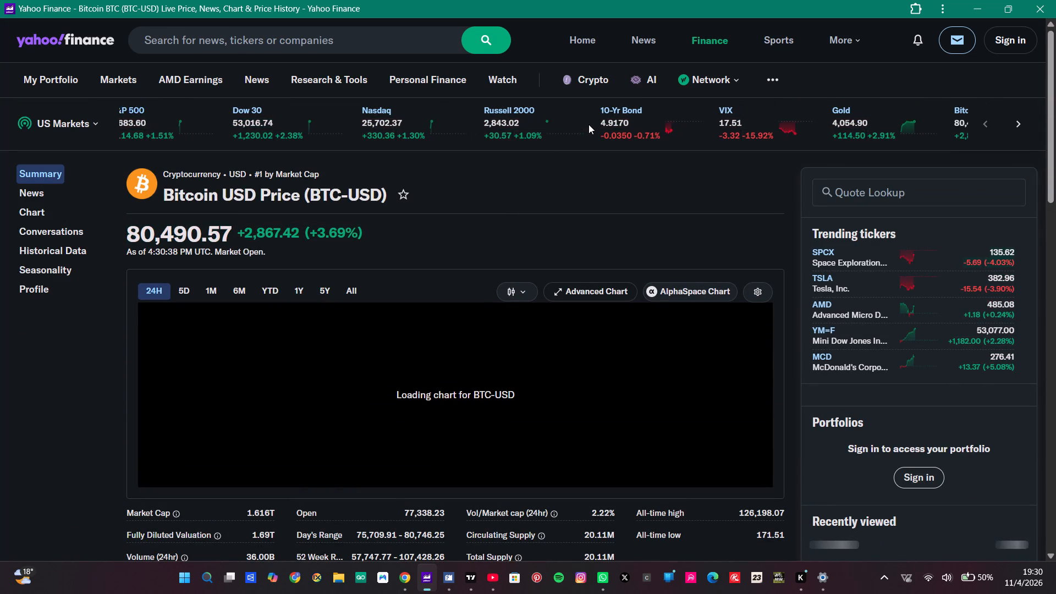
scroll(588, 124, left, 3)
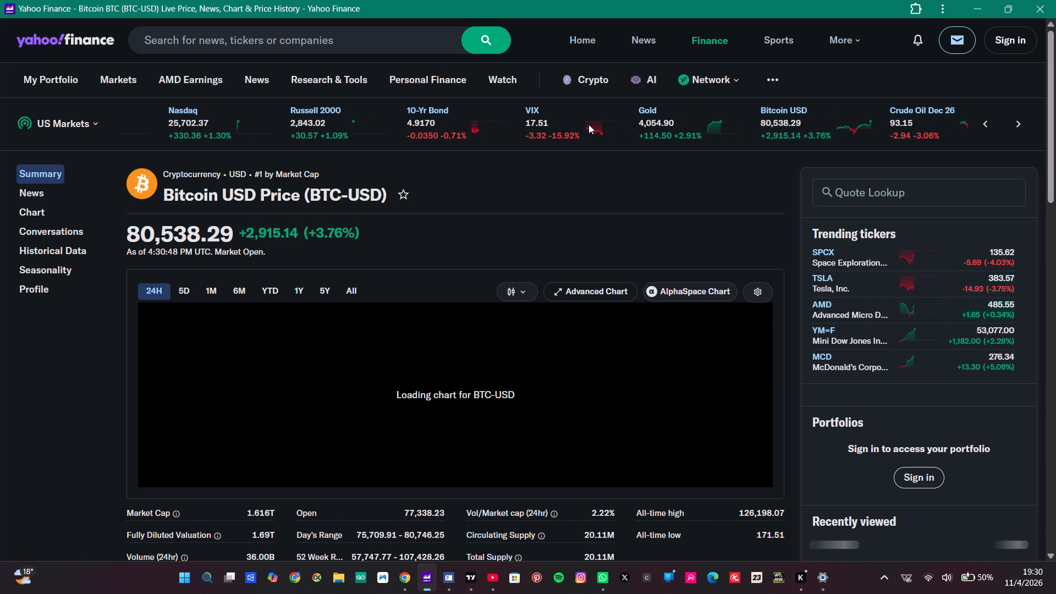
scroll(588, 124, left, 1)
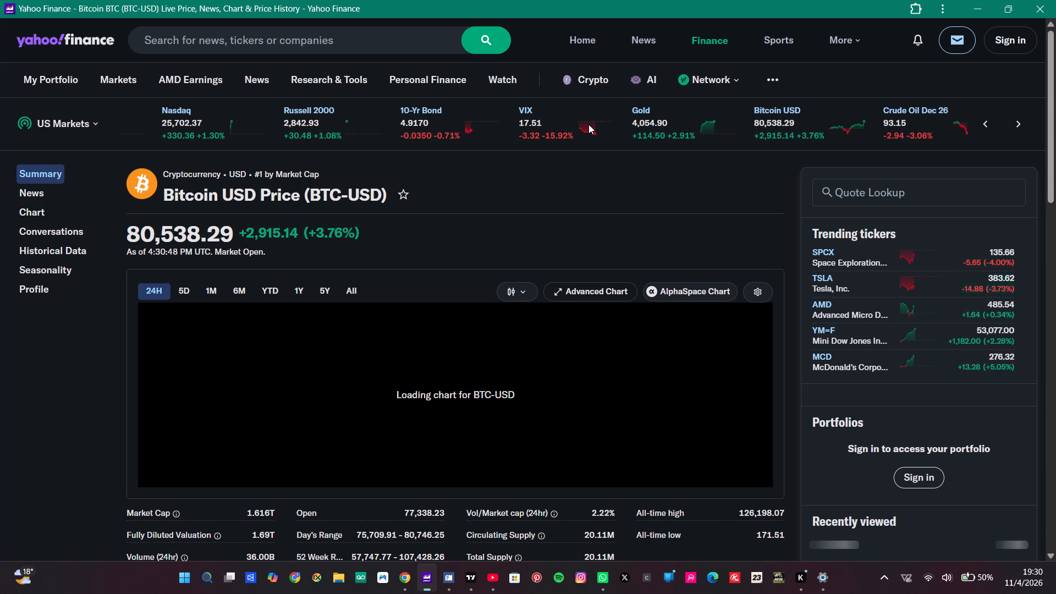
scroll(588, 124, left, 1)
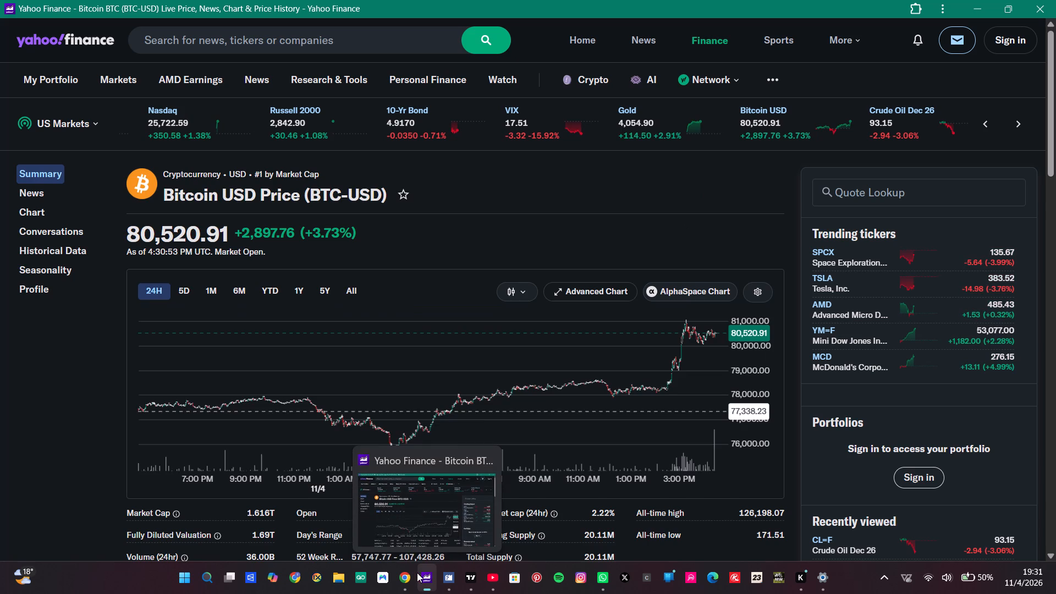
Switch to the TradingView app's BTCUSD 4h chart and on to the XAUUSD 5-minute chart in Chrome.
click(471, 579)
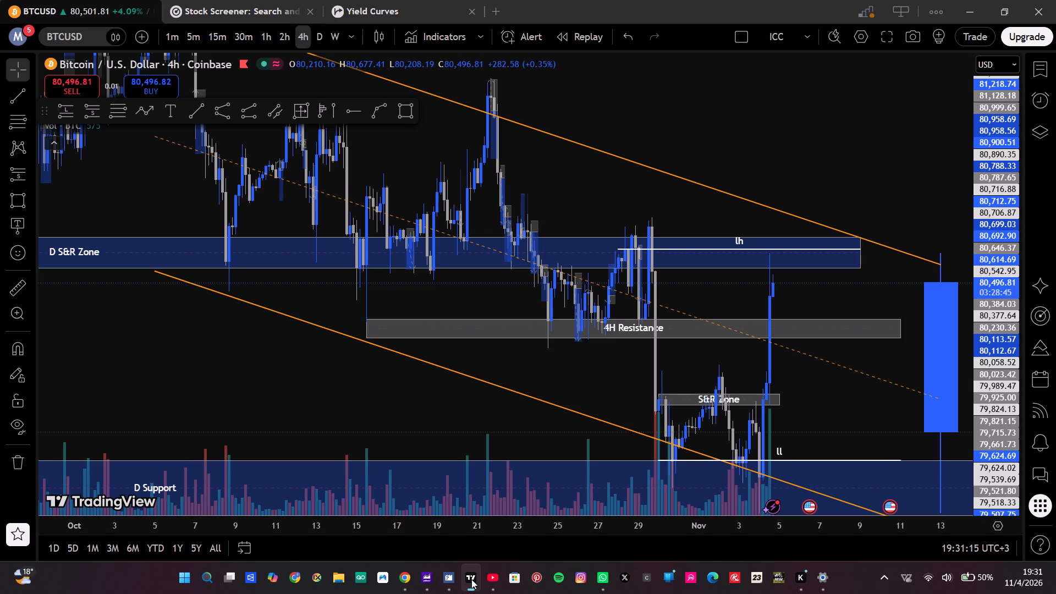
click(408, 577)
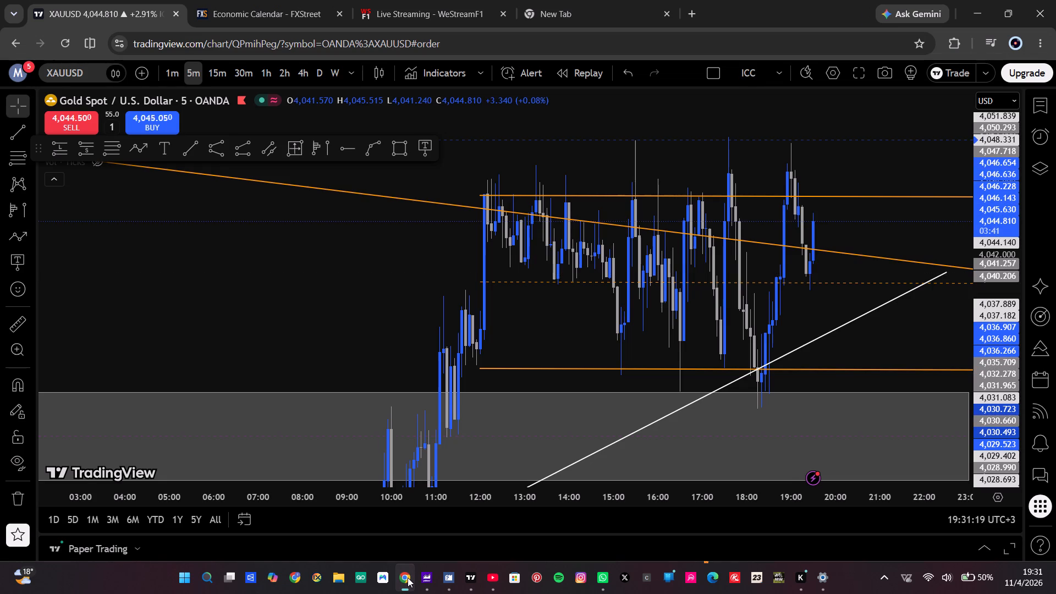
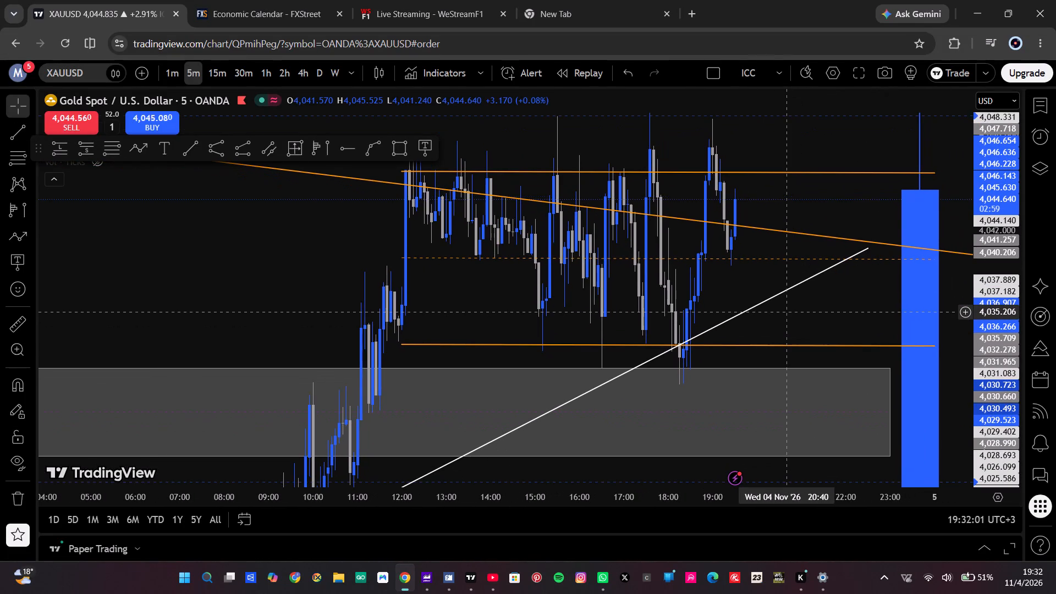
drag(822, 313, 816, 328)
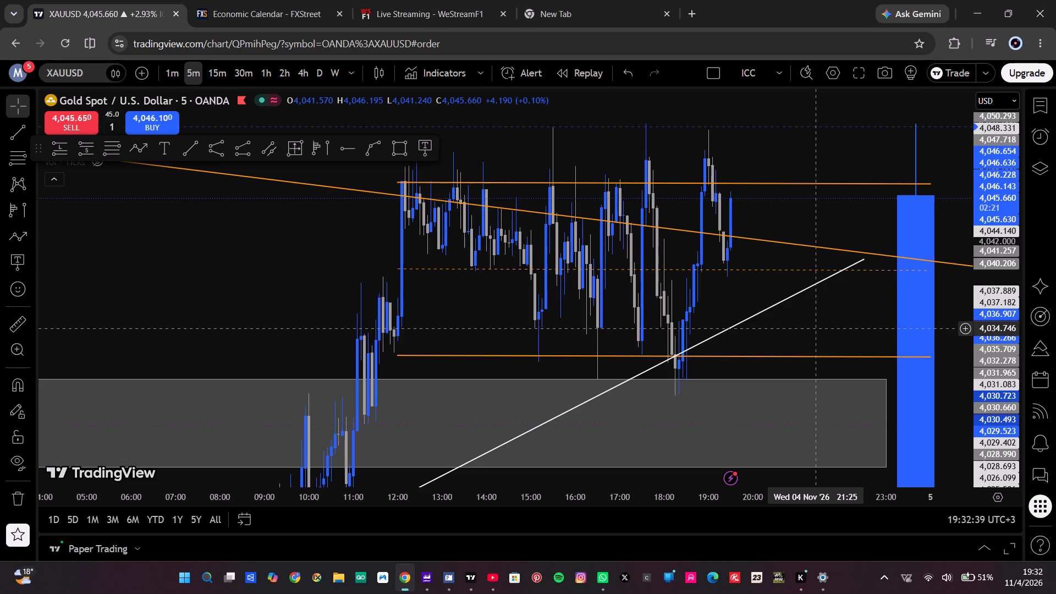
Switch to Yahoo Finance and look through the Bitcoin USD page's price chart, key statistics, People Also Watch tickers and related videos.
click(427, 586)
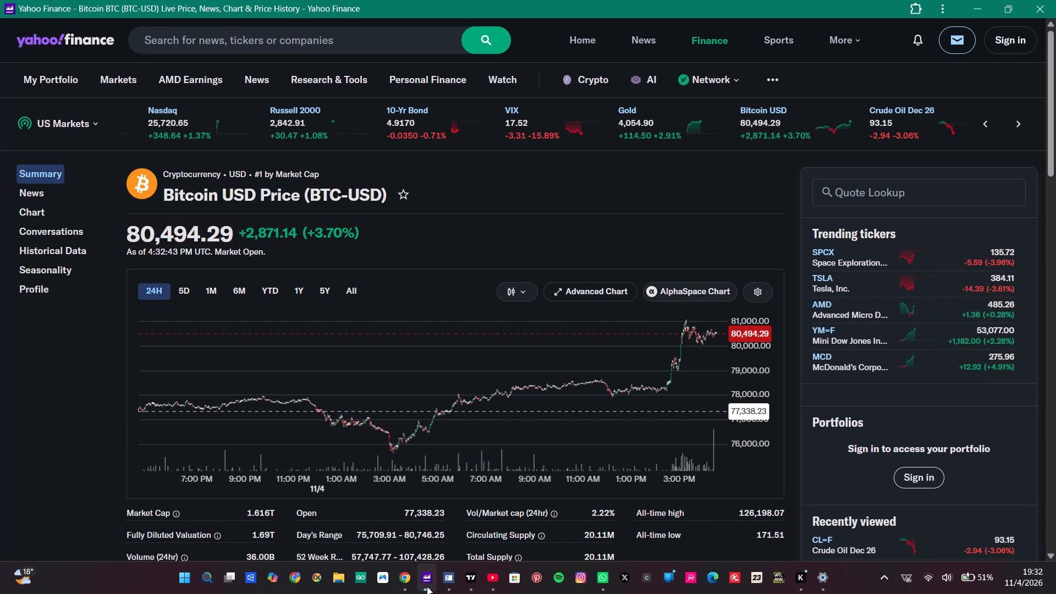
scroll(151, 454, down, 1)
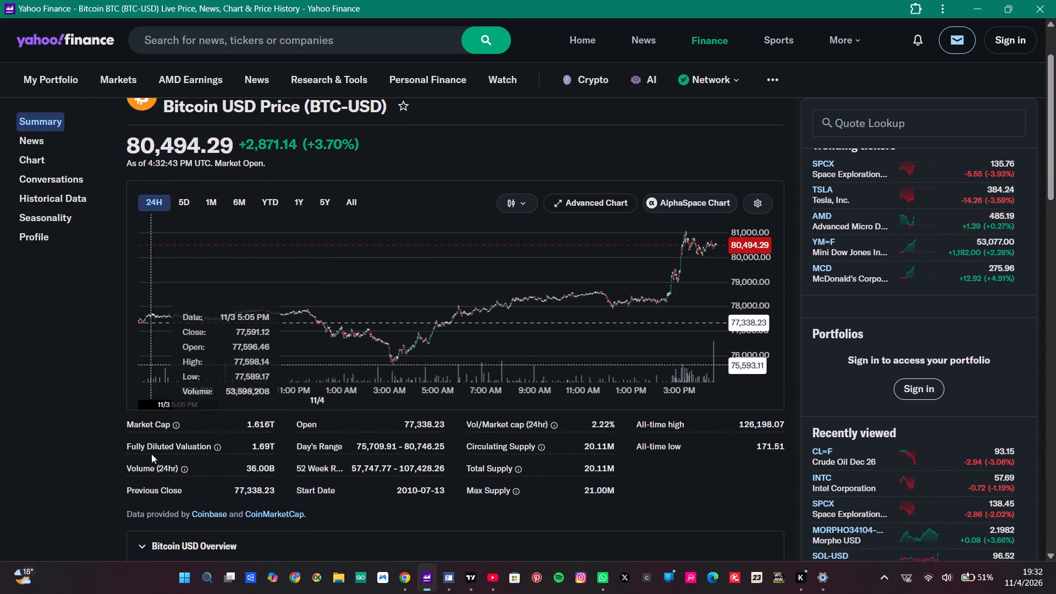
scroll(145, 436, down, 2)
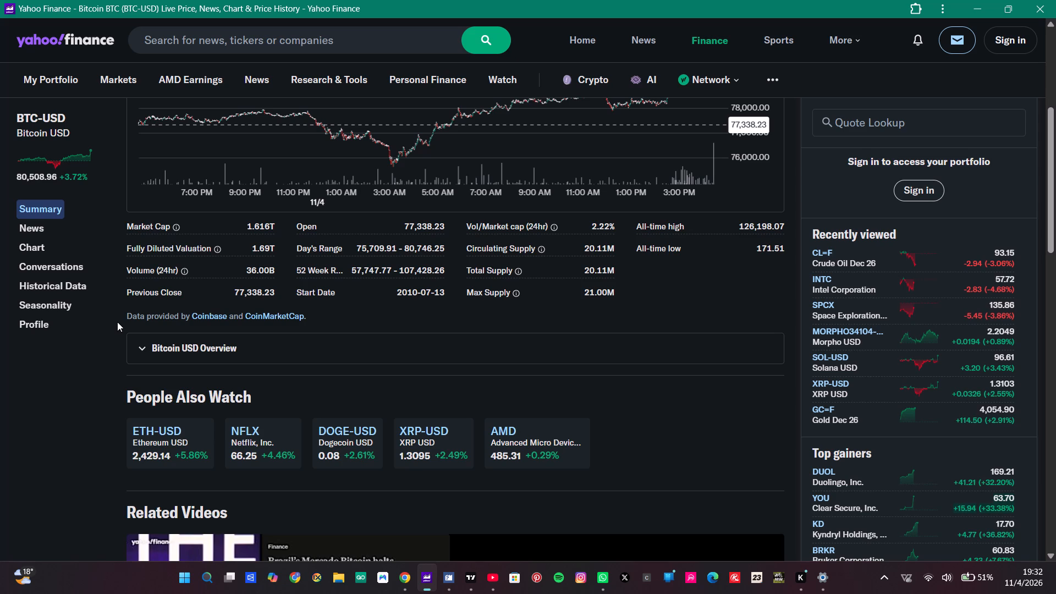
scroll(117, 322, down, 1)
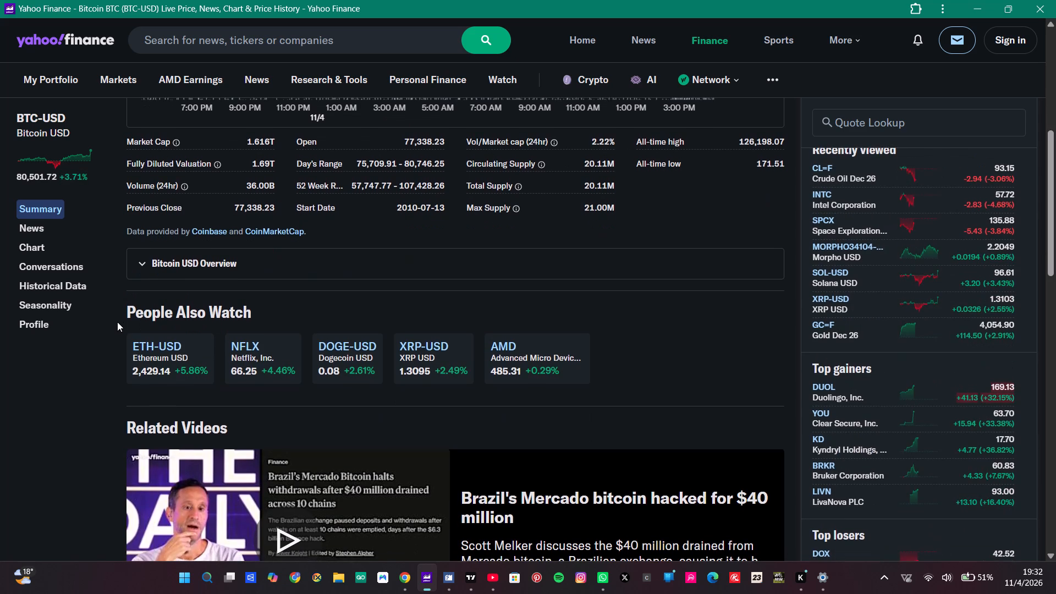
scroll(117, 322, down, 2)
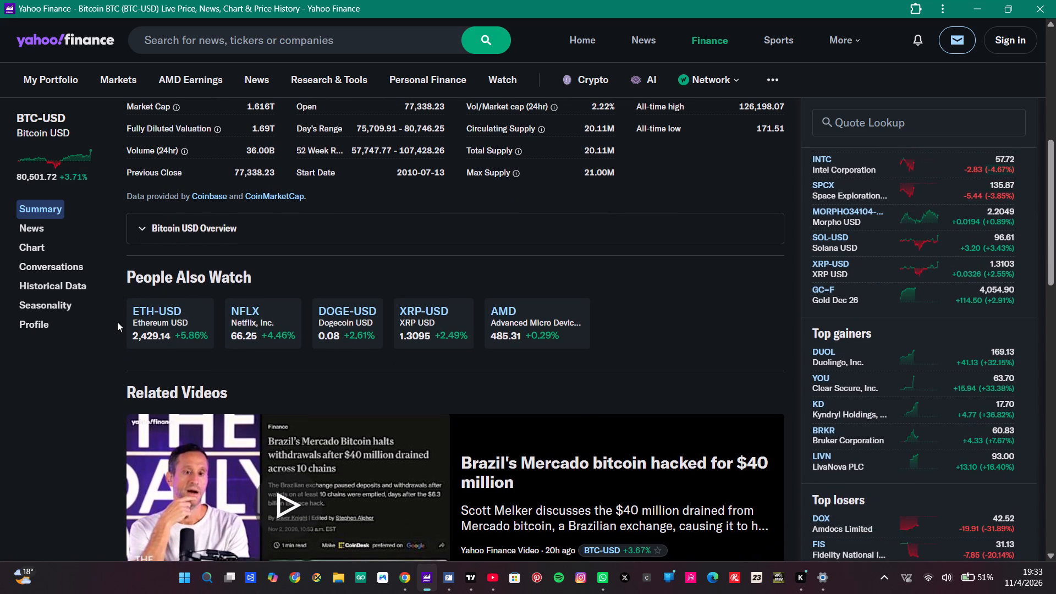
scroll(117, 322, down, 2)
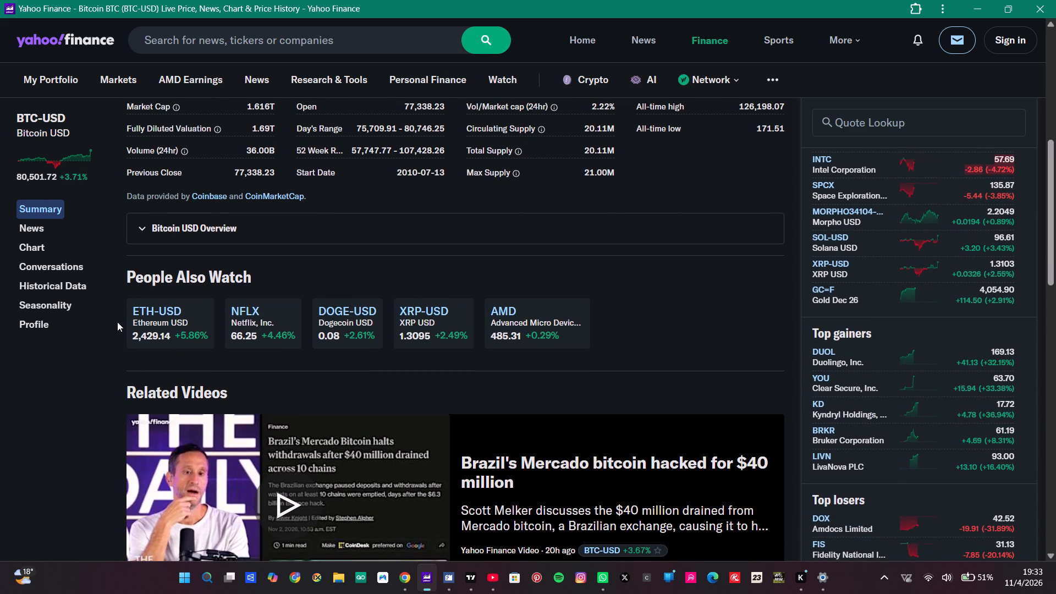